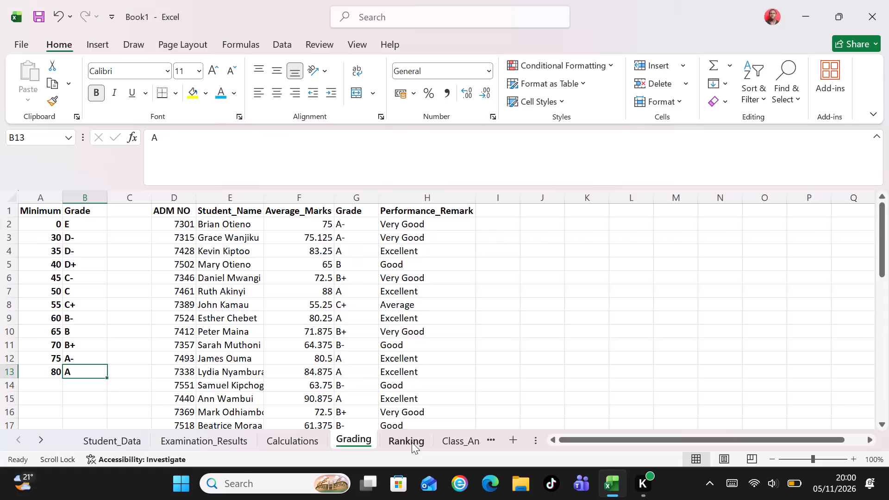
On the Ranking sheet, enter the headers ADM NO, Student_Name and Average_Marks in cells A1 to C1.
click(412, 442)
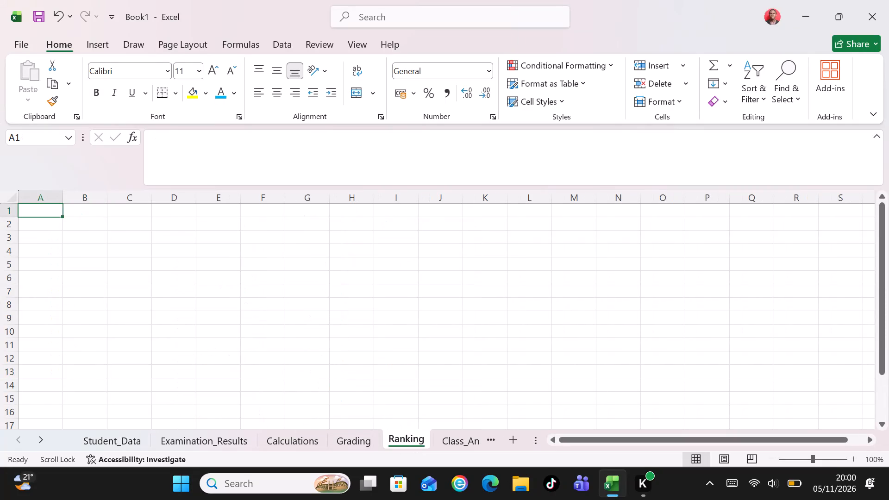
click(39, 209)
text(AD)
text(M)
key(space)
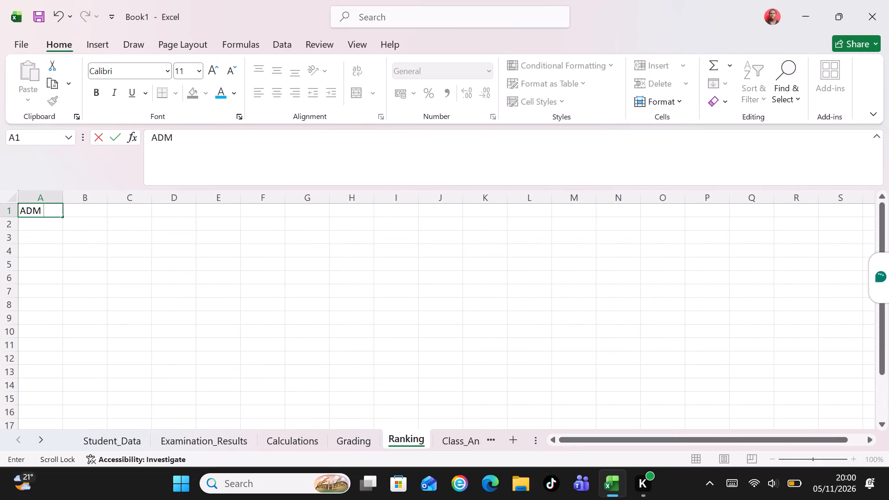
text(NO)
key(Tab)
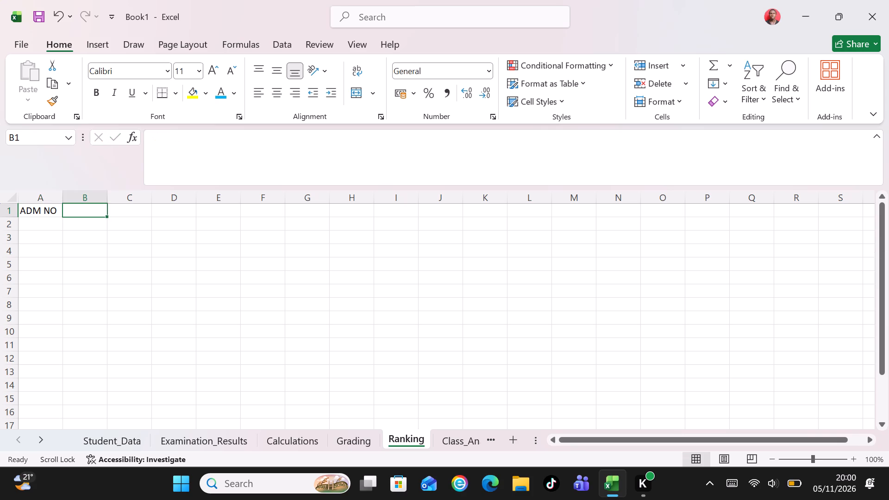
key(s)
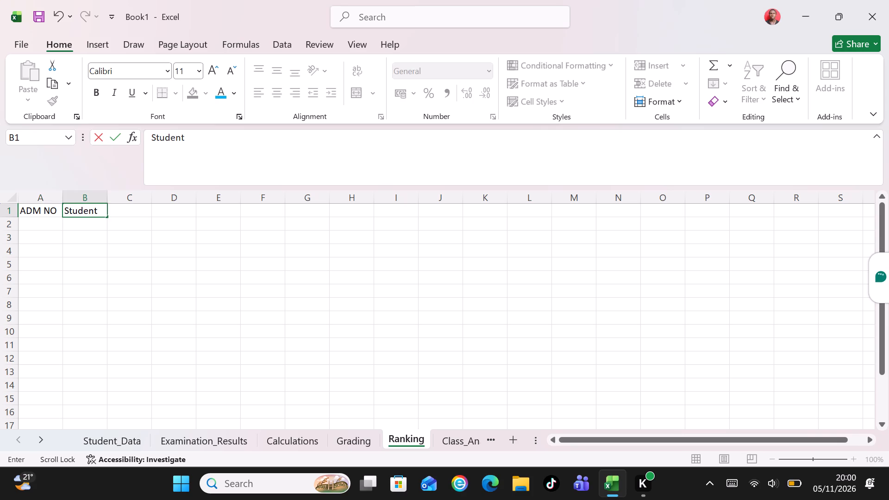
key(shift+underscore)
text(Name)
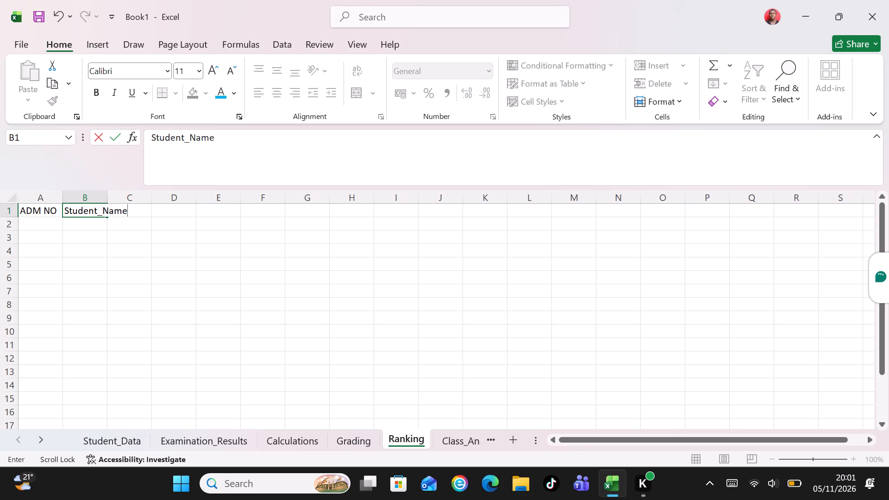
key(Tab)
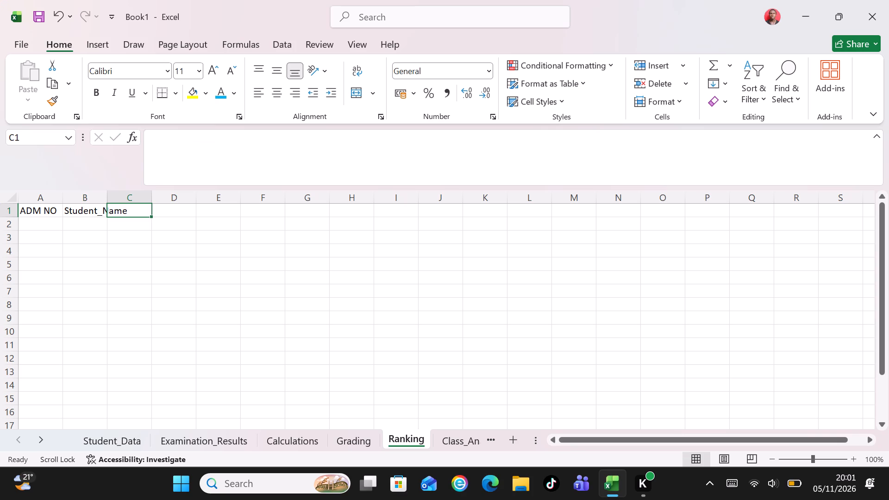
key(shift+a)
text(verage)
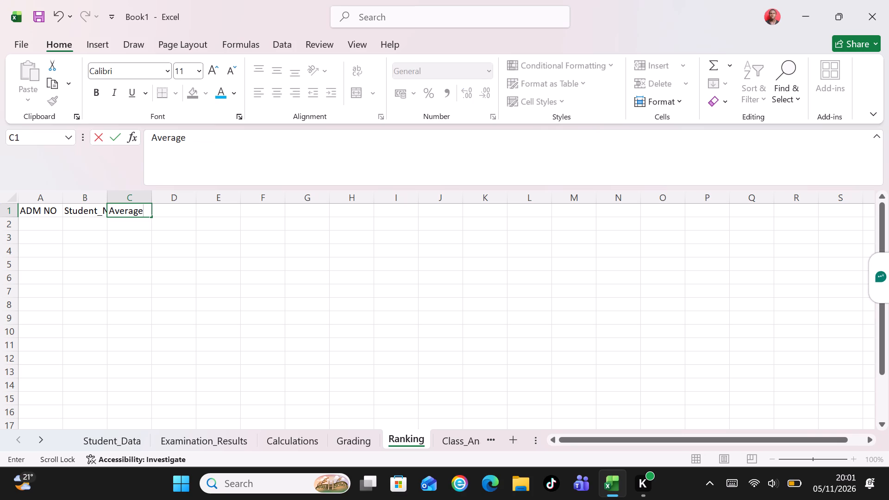
key(shift+underscore)
text(Mar)
text(ks)
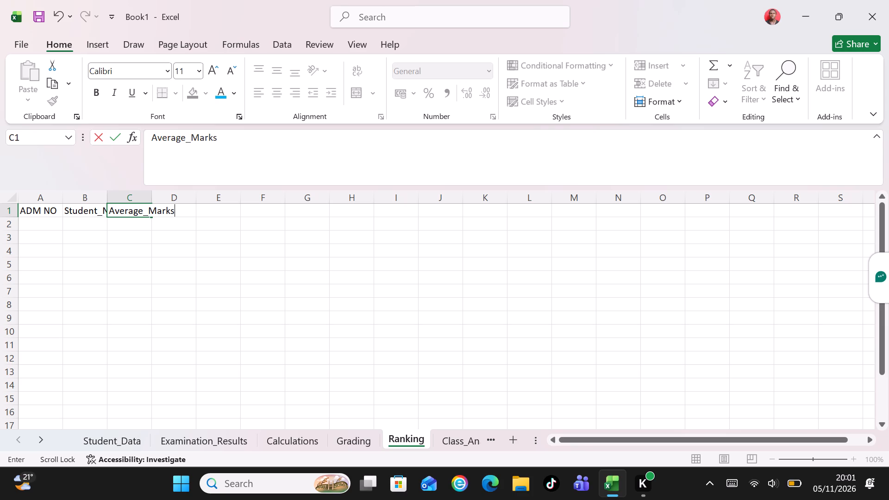
key(Tab)
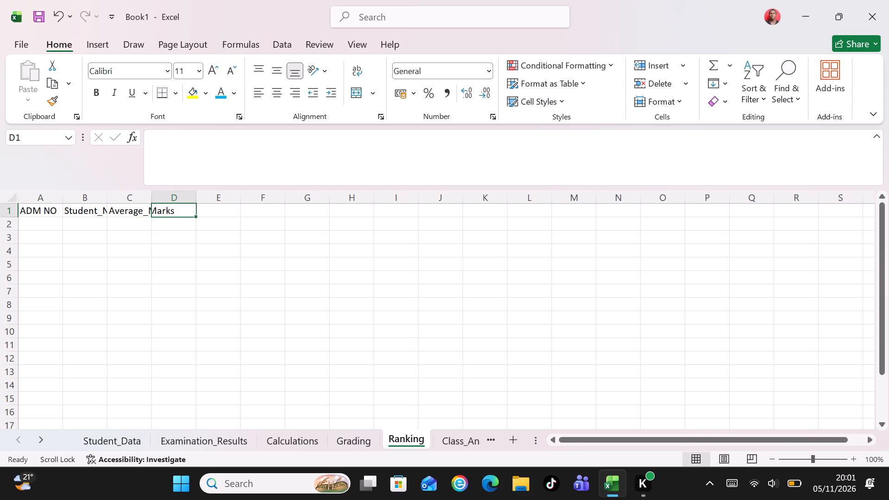
Enter the headers Grade, Class_Position and Perfomance_Status in cells D1 to F1.
text(Grade)
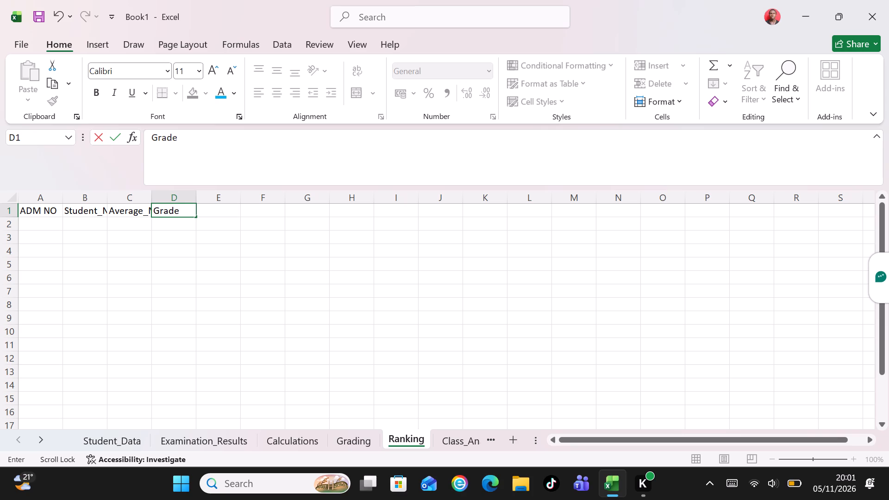
key(Tab)
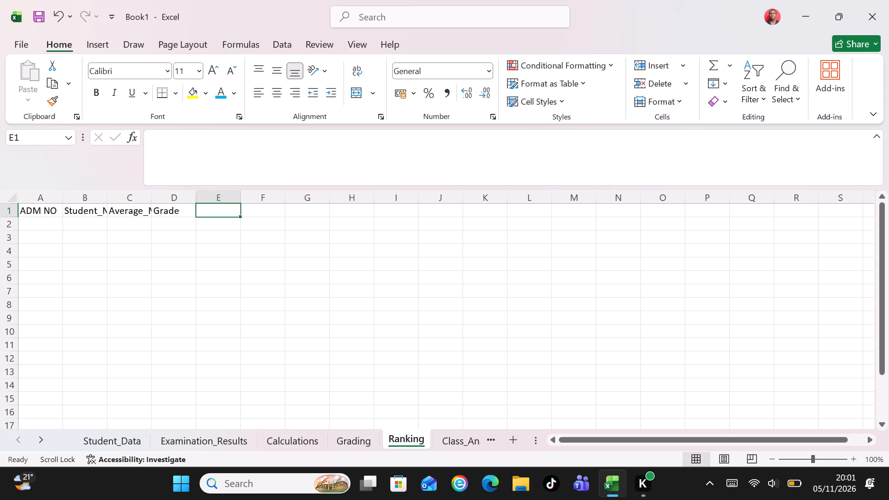
key(shift+c)
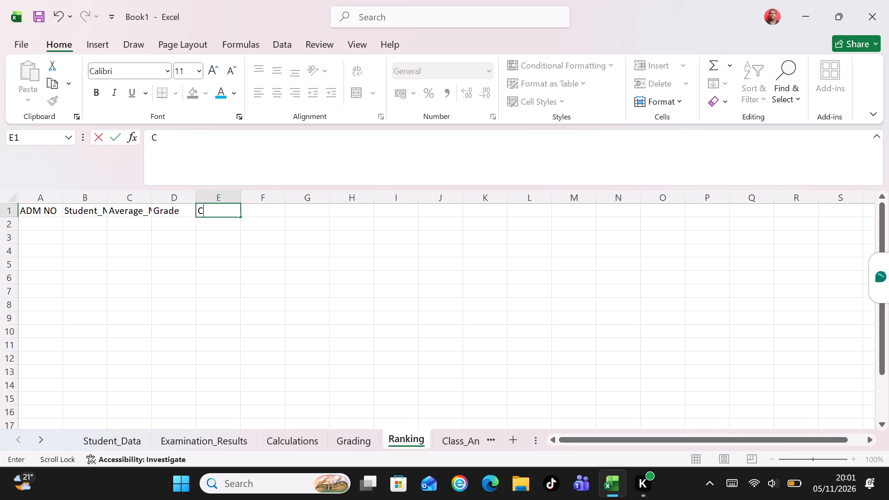
text(lass)
text(_Pos)
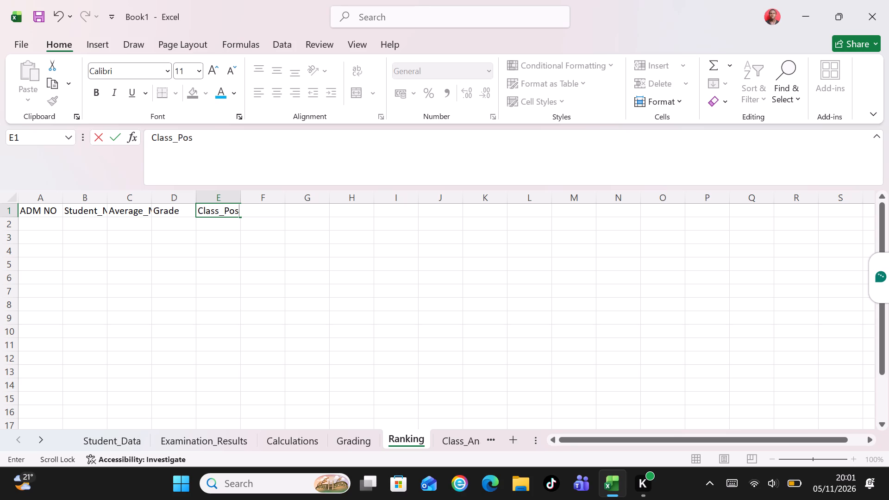
text(ition)
key(Tab)
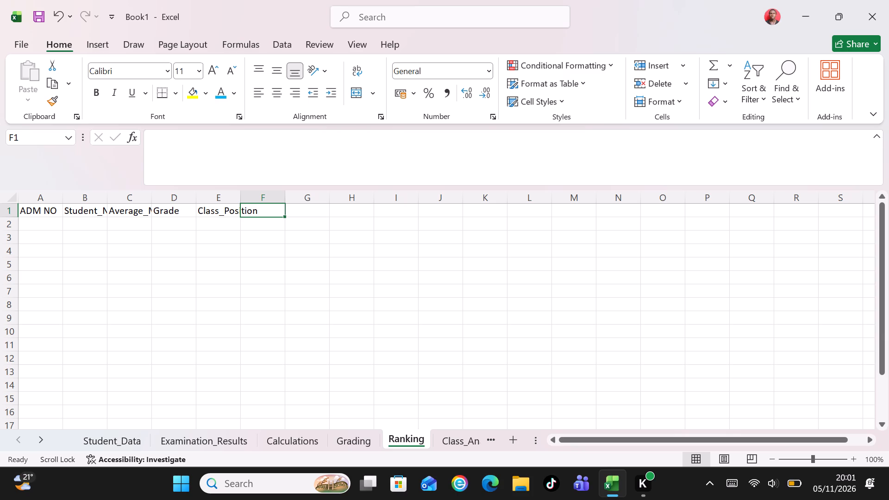
text(Perfomance)
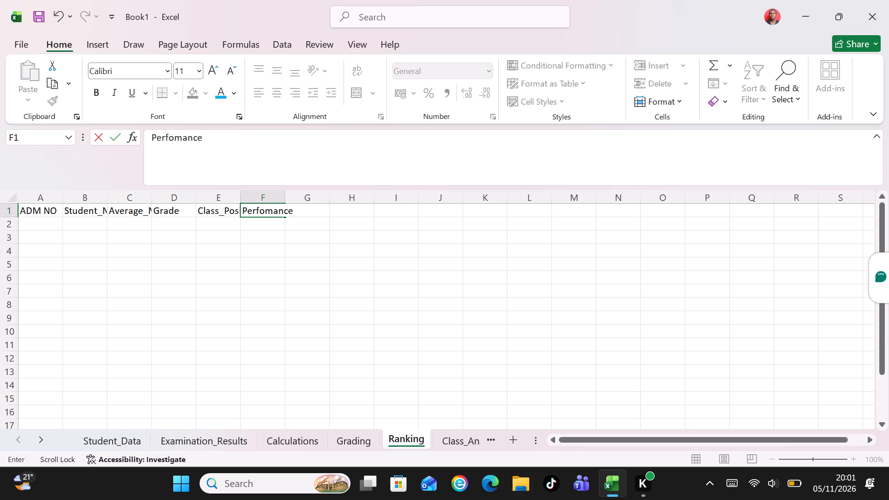
key(shift+underscore)
text(Status)
key(Return)
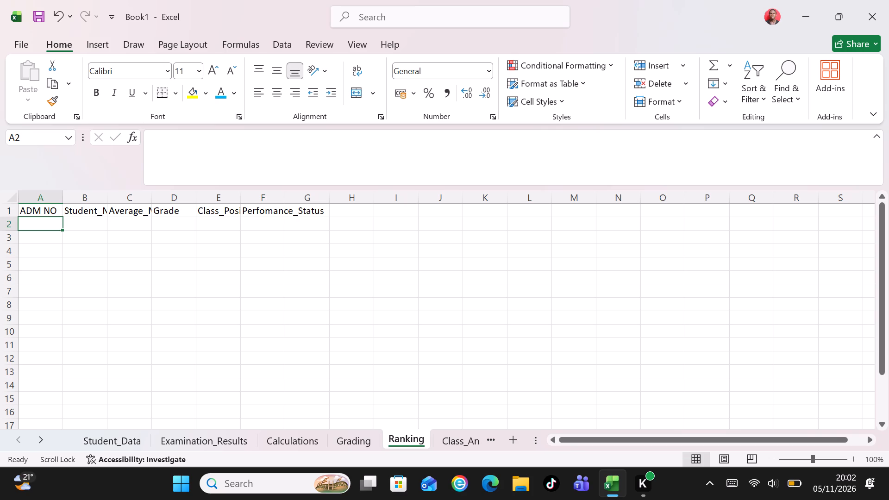
Link the first admission number into cell A2 with the formula =Grading!D2.
key(equal)
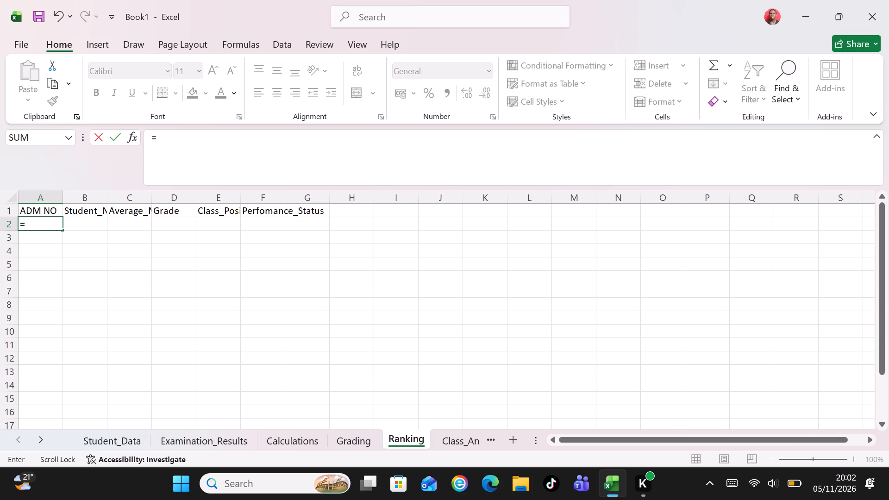
text(Gr)
text(ad)
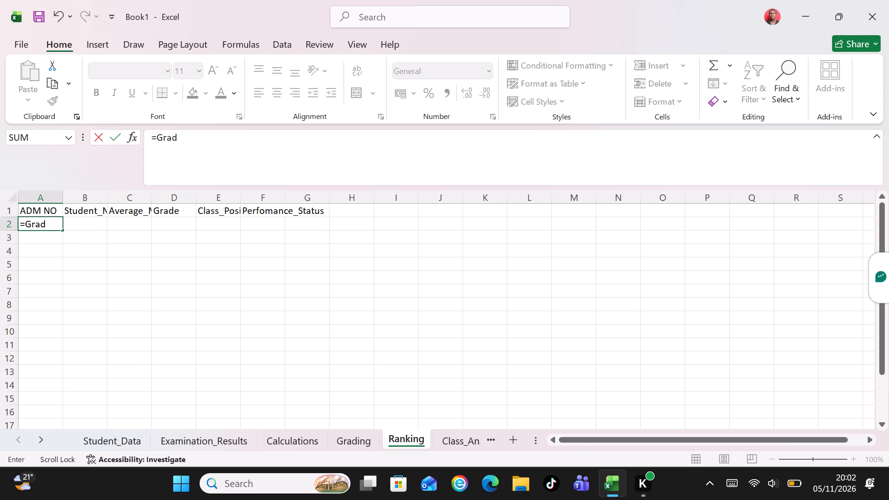
text(in)
key(g)
key(shift+exclam)
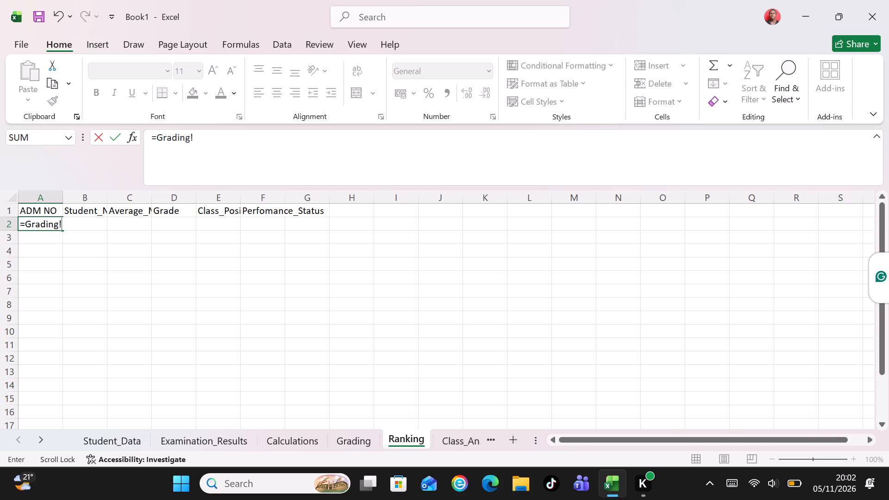
text(d2)
key(BackSpace)
key(BackSpace)
text(D2)
key(Return)
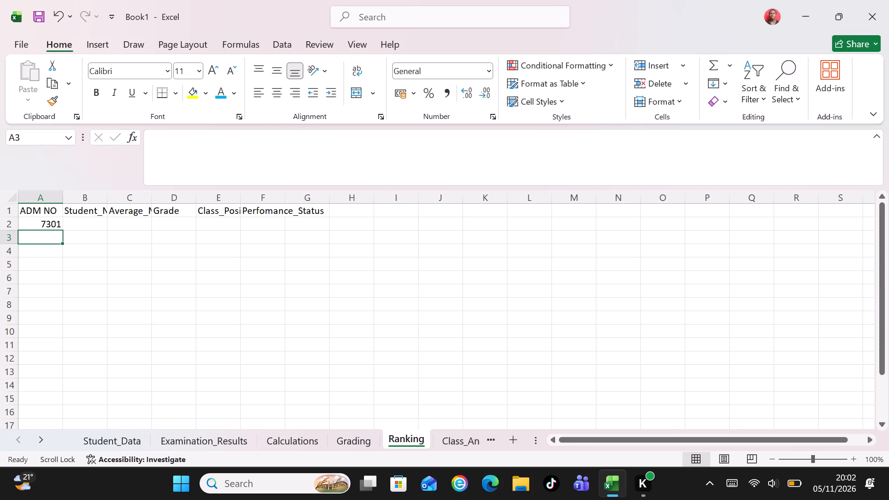
Link the first student's name into cell B2 with the formula =Grading!E2.
click(77, 225)
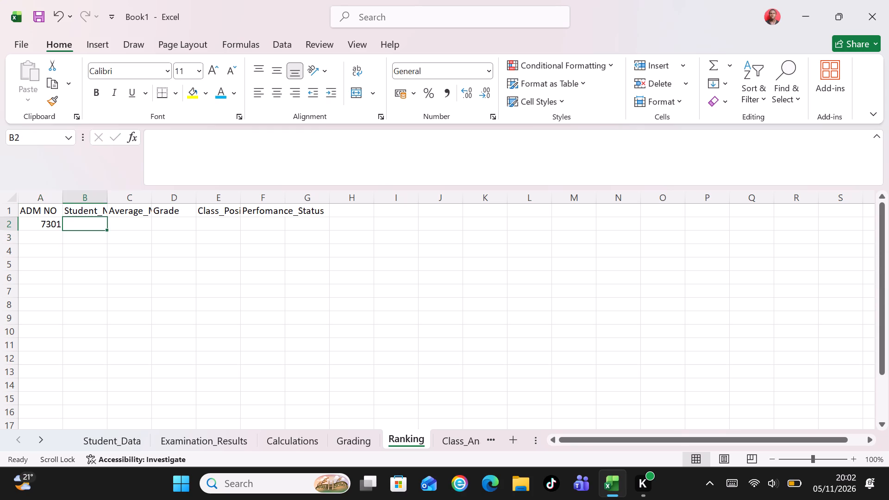
key(shift+g)
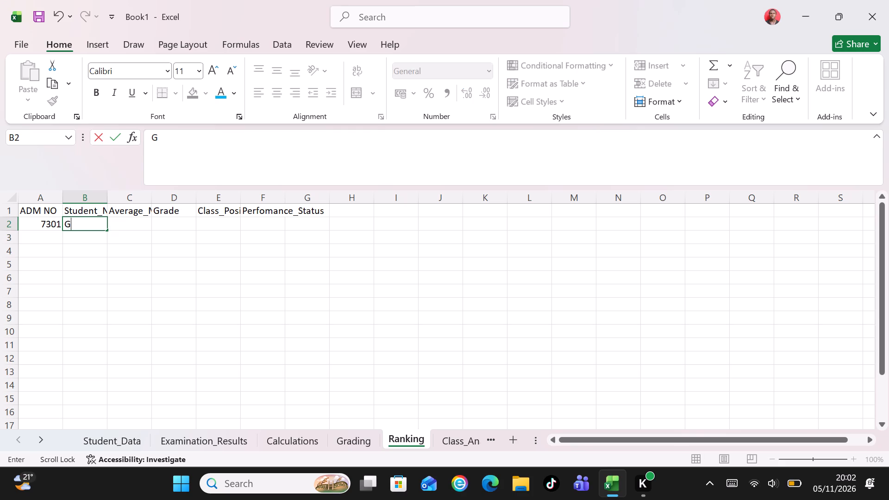
key(BackSpace)
key(equal)
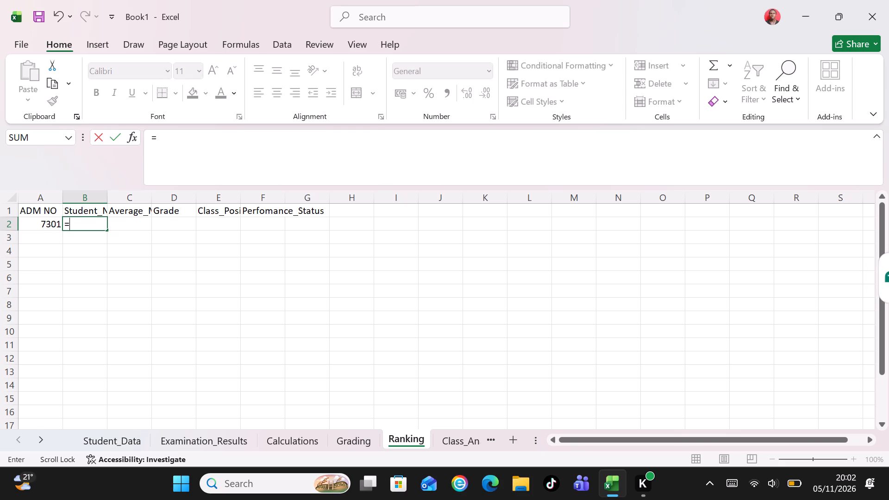
text(Gra)
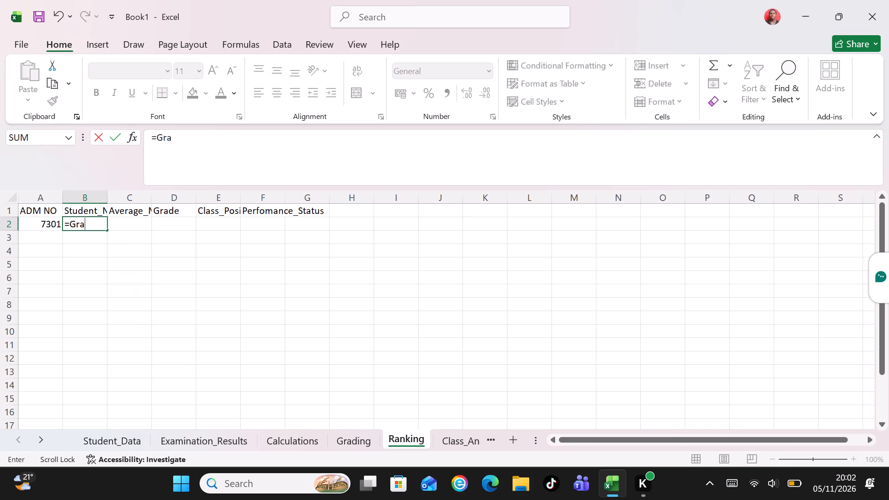
text(ding)
key(shift+exclam)
text(E2)
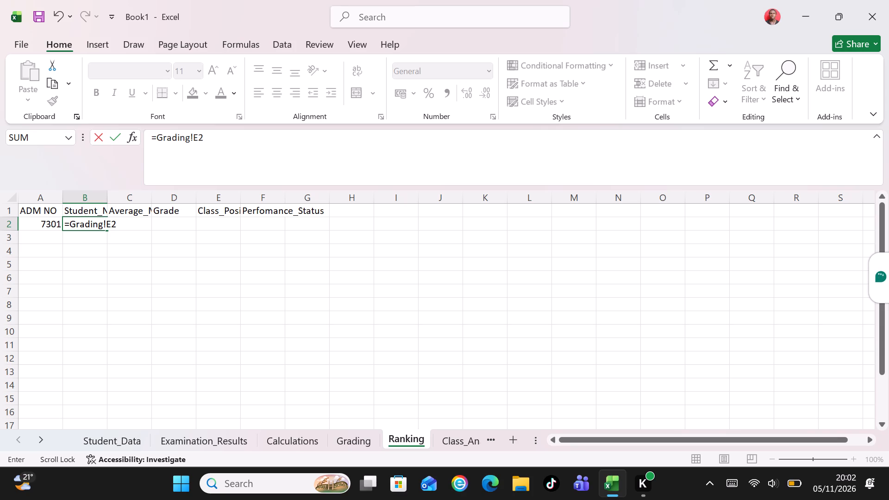
key(Return)
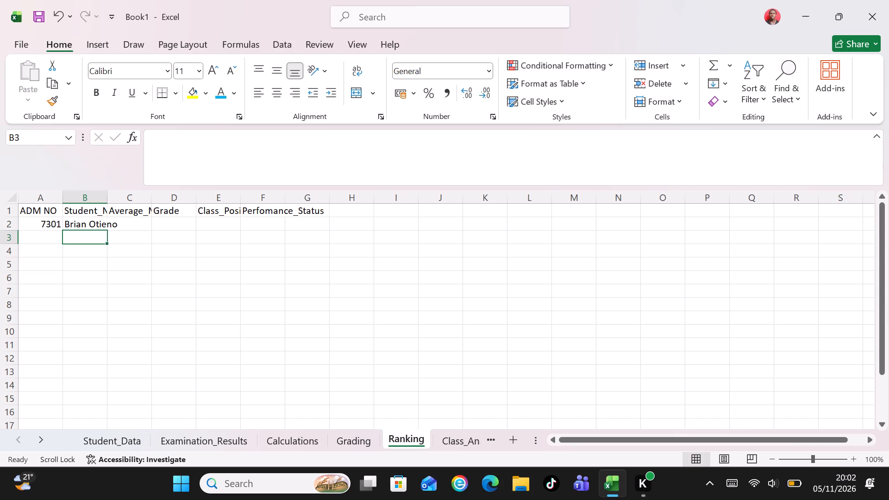
Link the first student's average marks into cell C2 with the formula =Grading!F2.
key(shift+Return)
key(Tab)
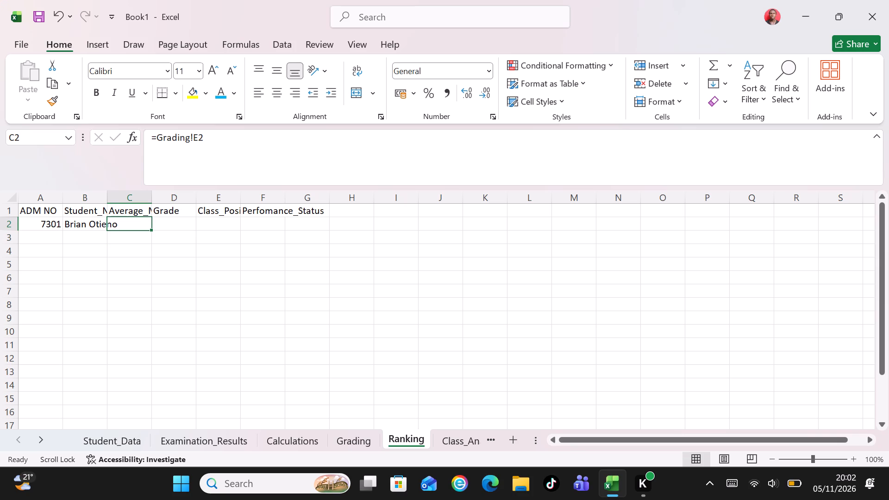
key(equal)
text(Grading)
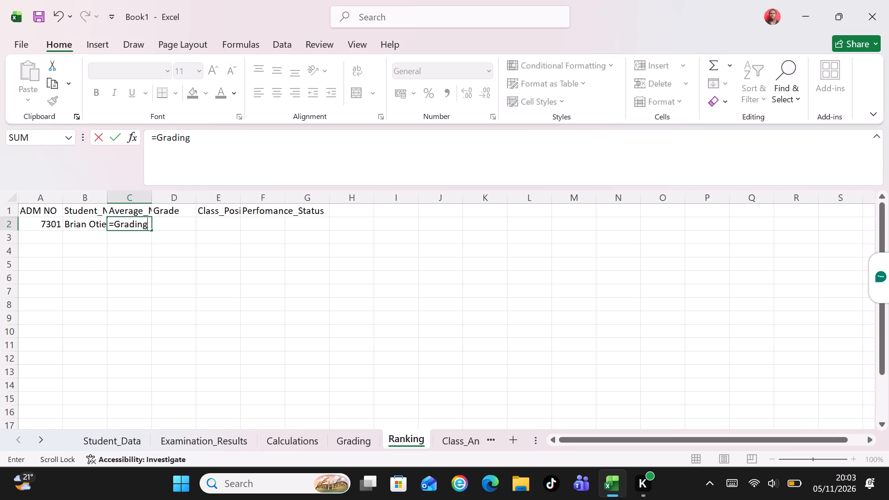
key(shift+exclam)
text(F2)
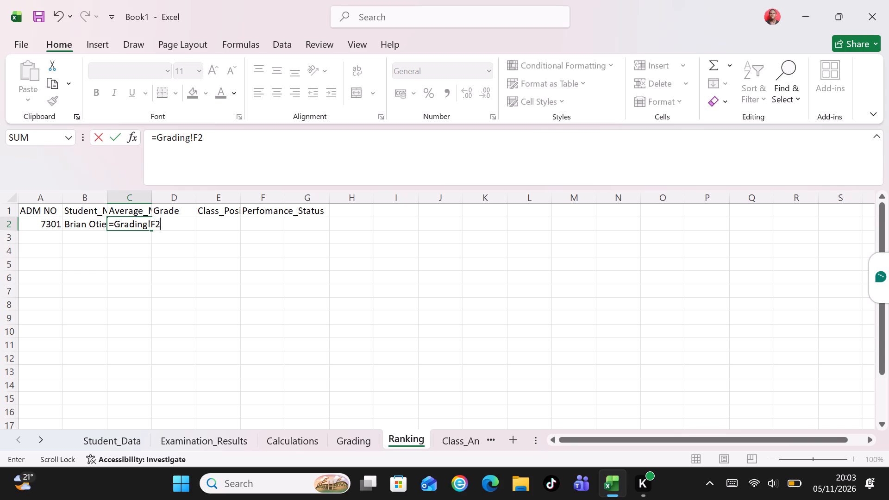
key(Tab)
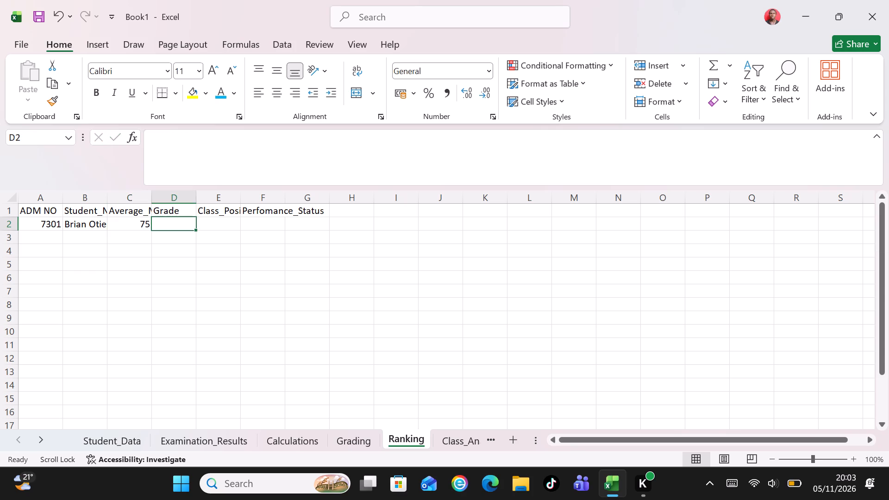
Link the first student's grade into cell D2 with the formula =Grading!G2.
key(shift+g)
key(BackSpace)
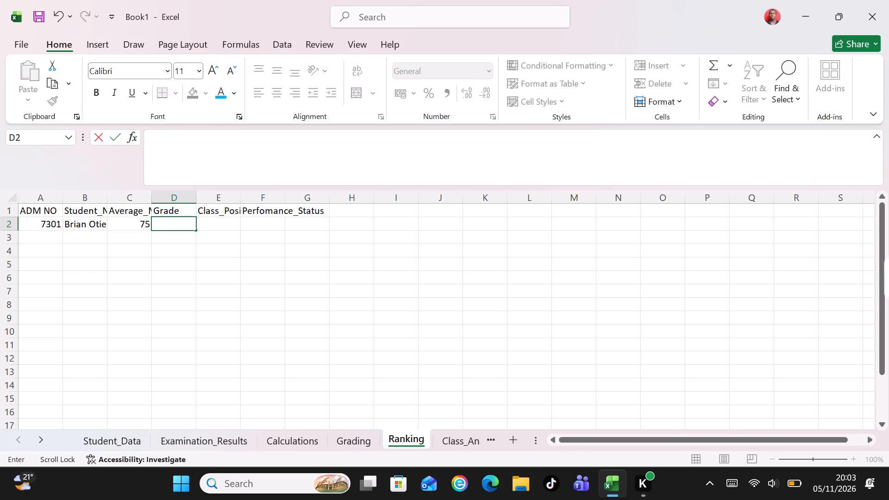
key(equal)
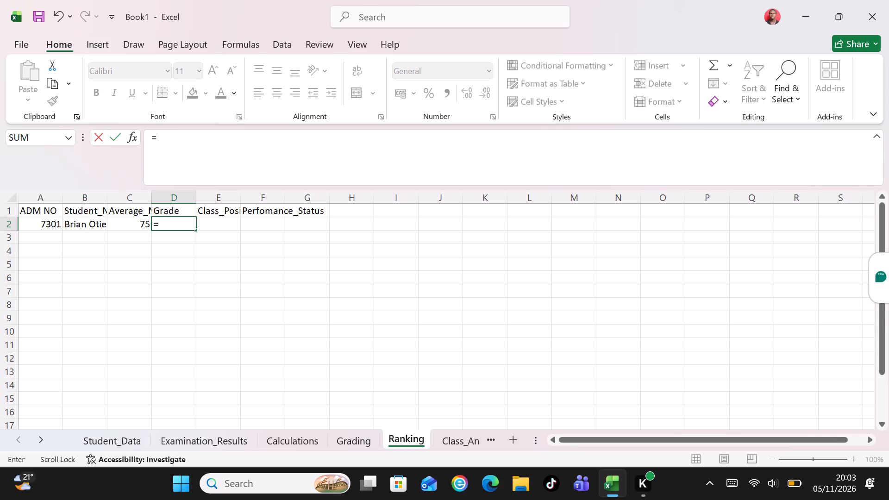
key(shift+g)
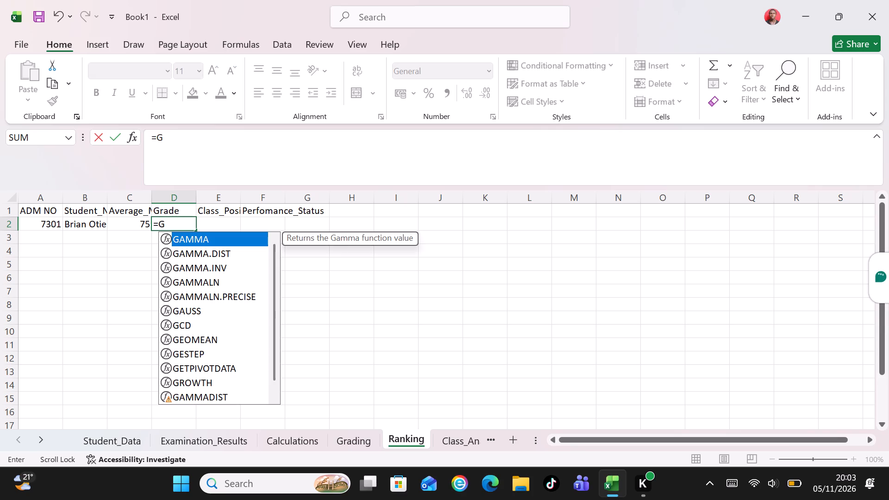
text(ra)
key(d)
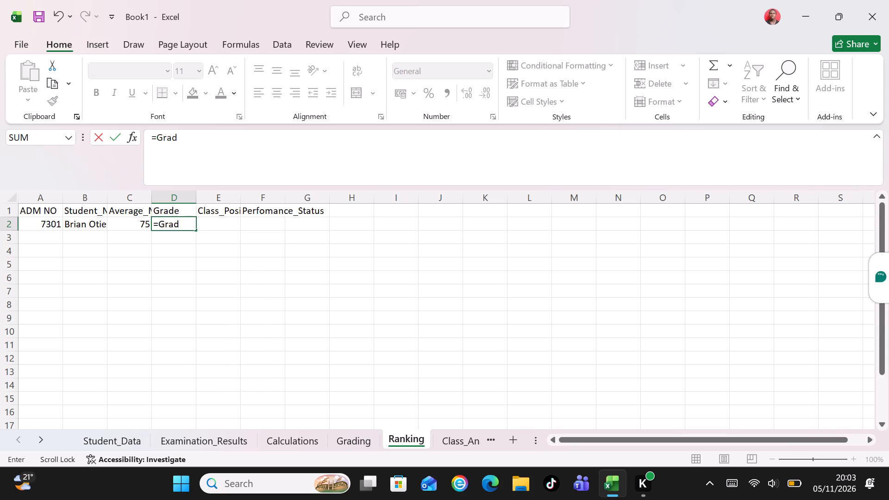
text(ing)
key(shift+exclam)
text(G2)
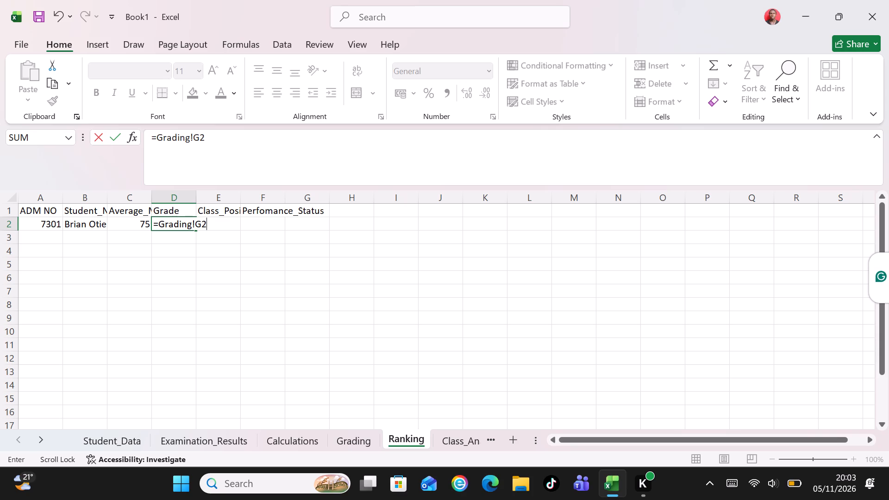
key(Return)
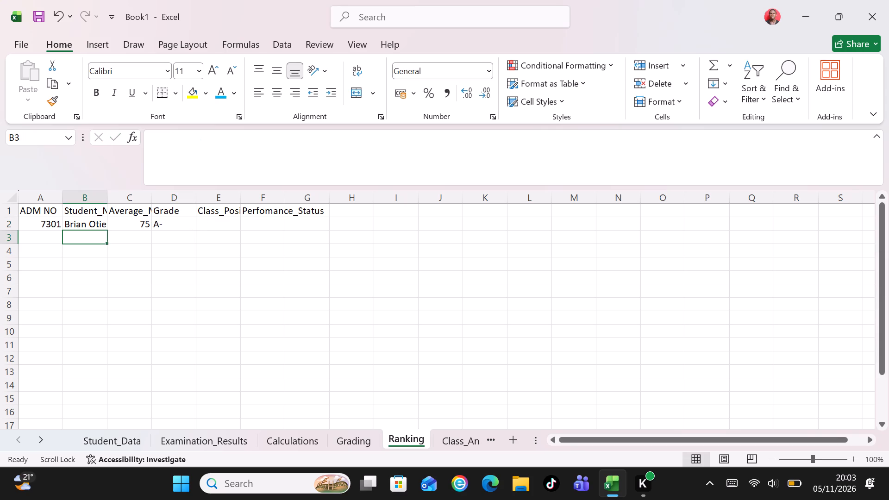
Copy the admission number formula from cell A2 into the range A3:A46.
click(45, 222)
key(ctrl+c)
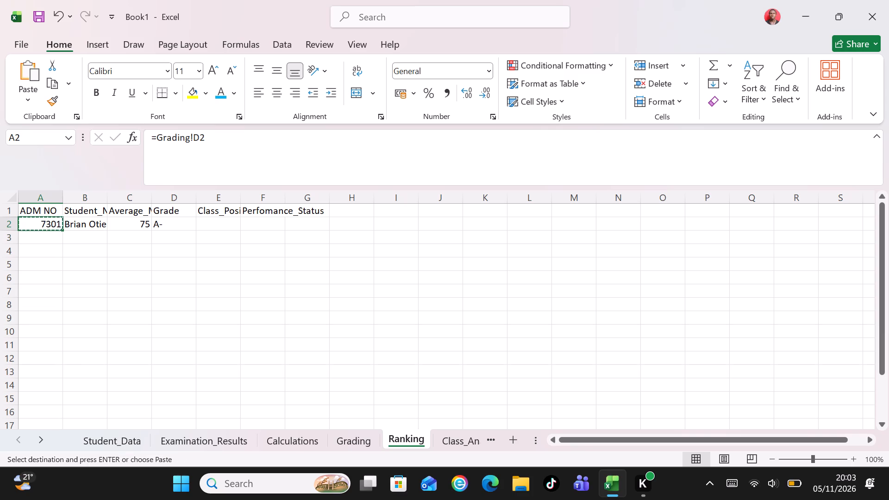
click(31, 136)
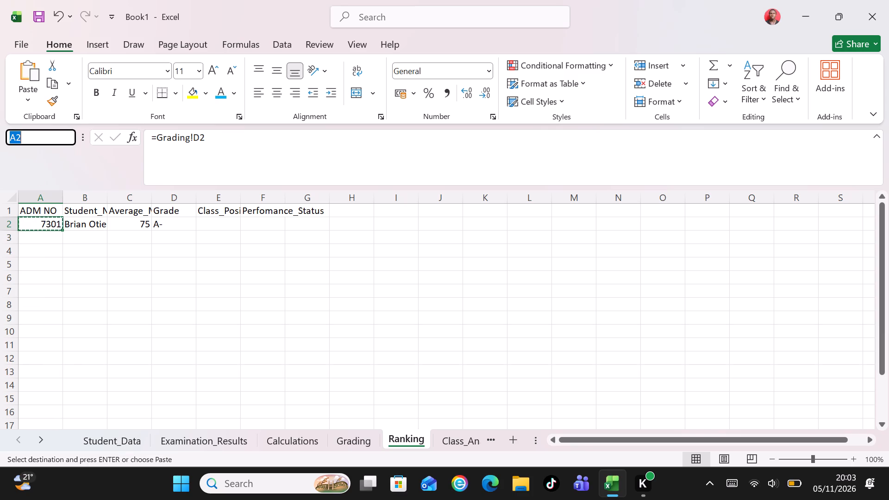
key(BackSpace)
text(A3)
key(shift+colon)
text(a46)
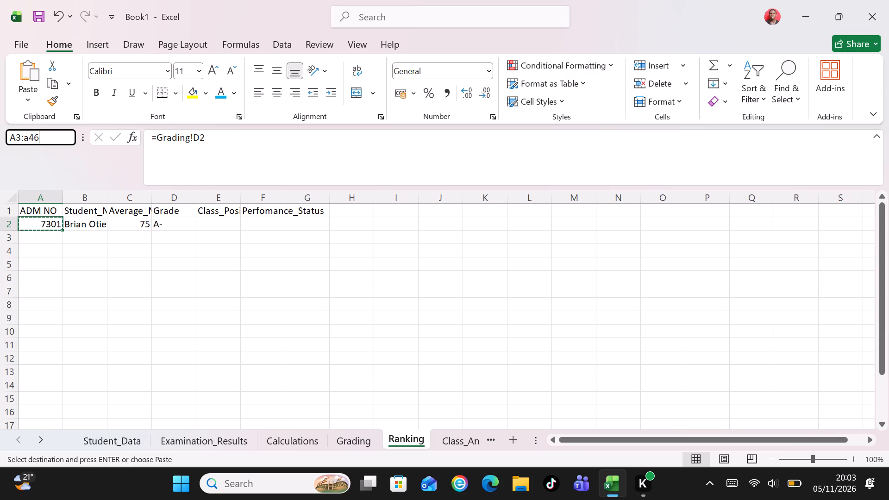
key(BackSpace)
key(BackSpace)
key(BackSpace)
key(shift+a)
key(4)
key(8)
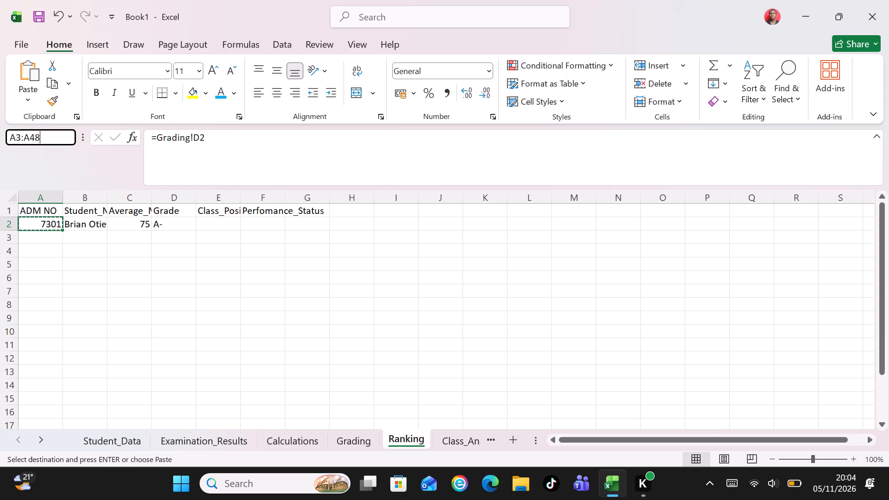
key(BackSpace)
key(6)
key(Return)
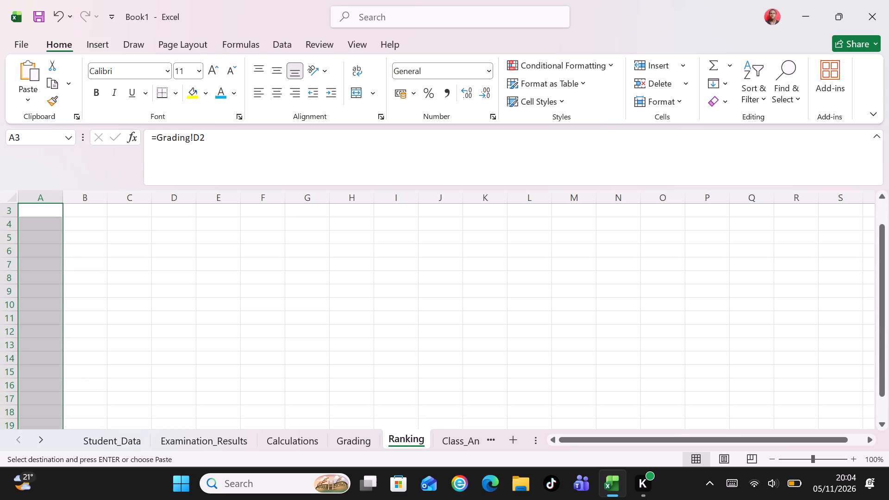
key(ctrl+v)
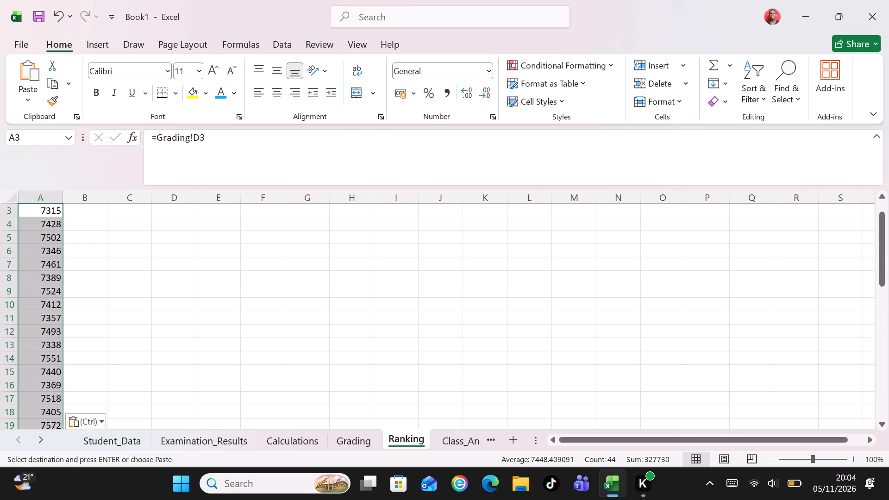
key(Page_Up)
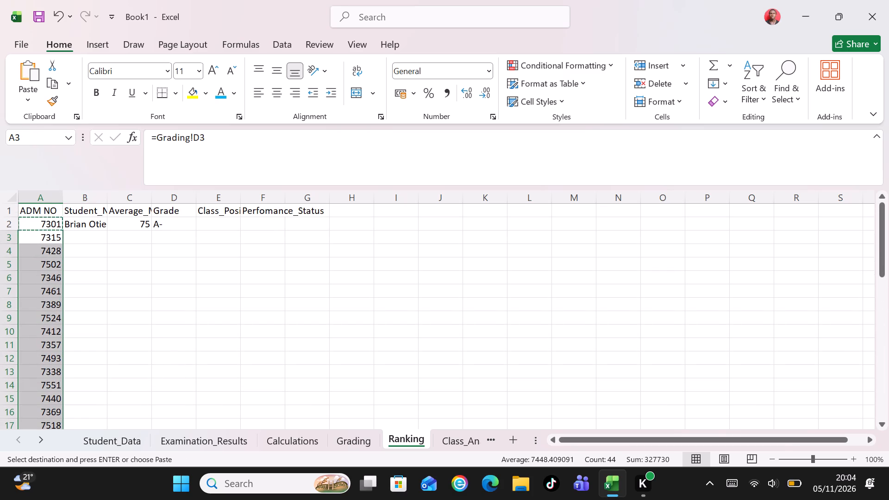
Copy the student name formula from cell B2 into the range B3:B46.
click(90, 224)
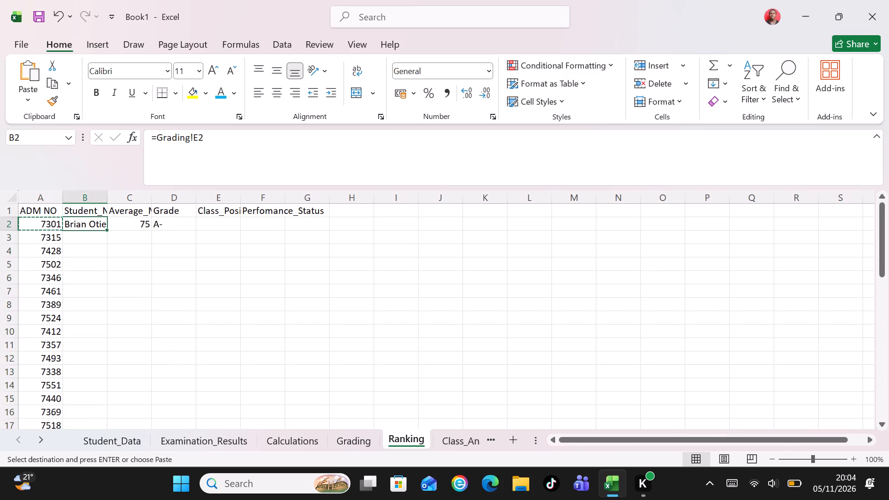
key(ctrl+c)
click(27, 137)
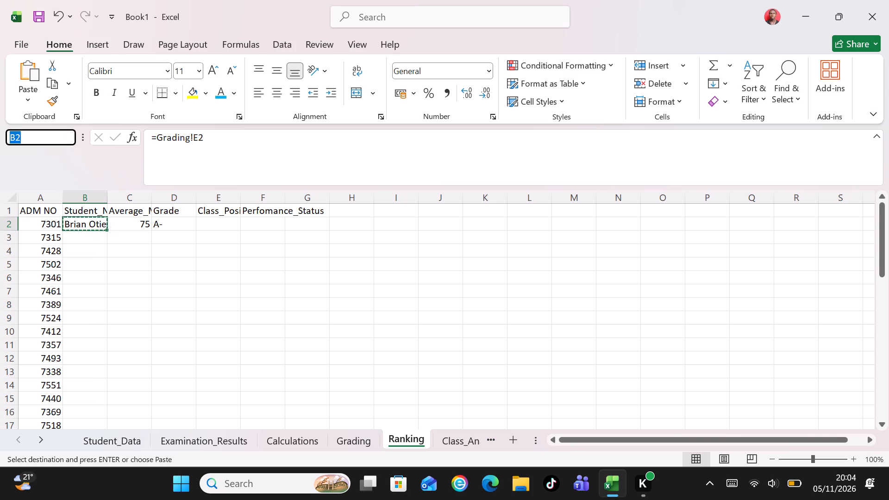
key(BackSpace)
key(shift+b)
key(3)
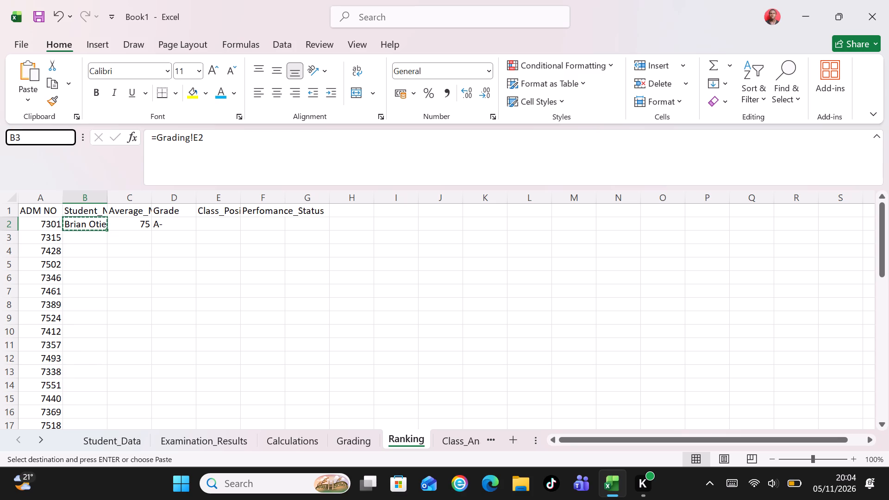
text(:b46)
key(BackSpace)
key(BackSpace)
key(BackSpace)
key(shift+b)
text(46)
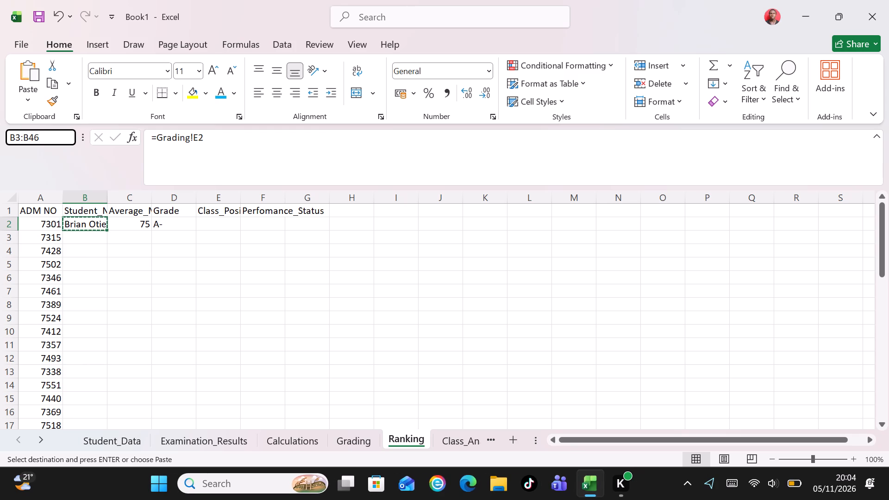
key(Return)
key(ctrl+v)
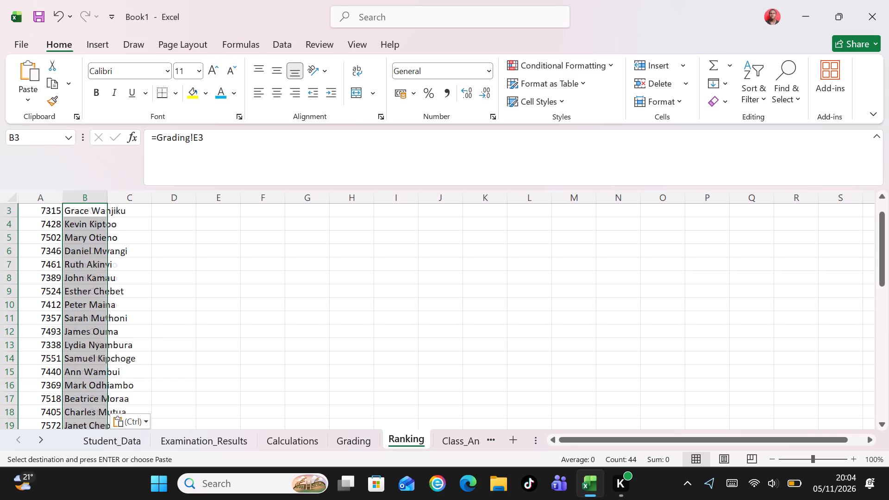
Auto-fit the width of the Student_Name column to its contents.
key(Page_Up)
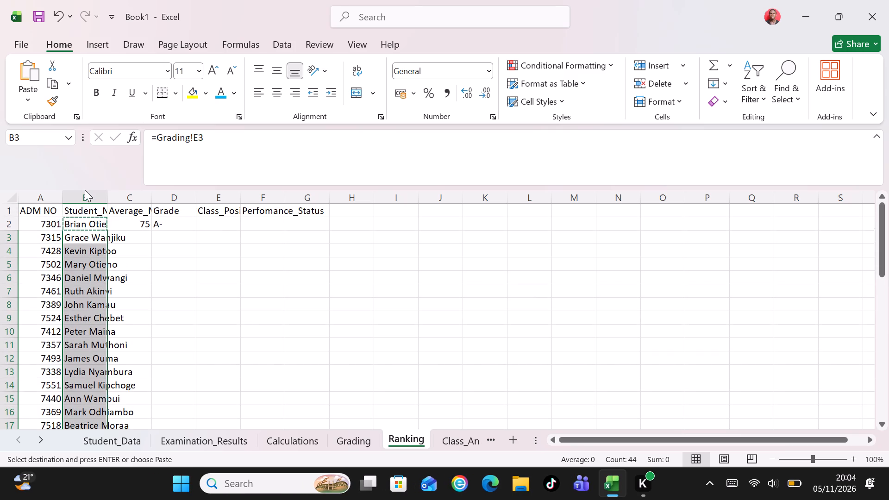
triple_click(107, 200)
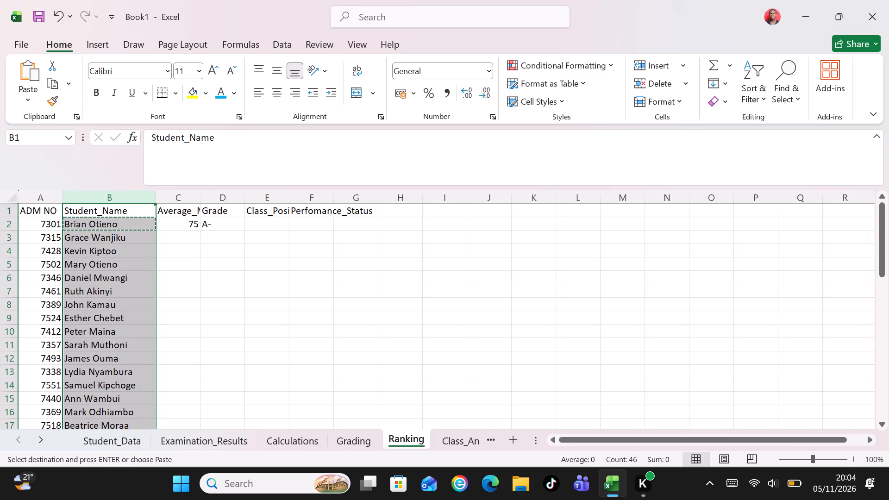
Copy the average marks formula from cell C2 into the range C3:C46.
click(48, 222)
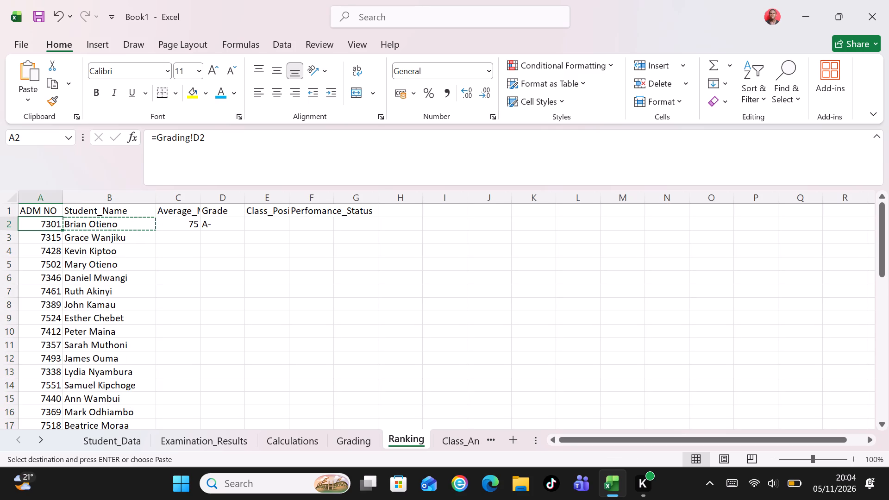
click(217, 224)
click(186, 224)
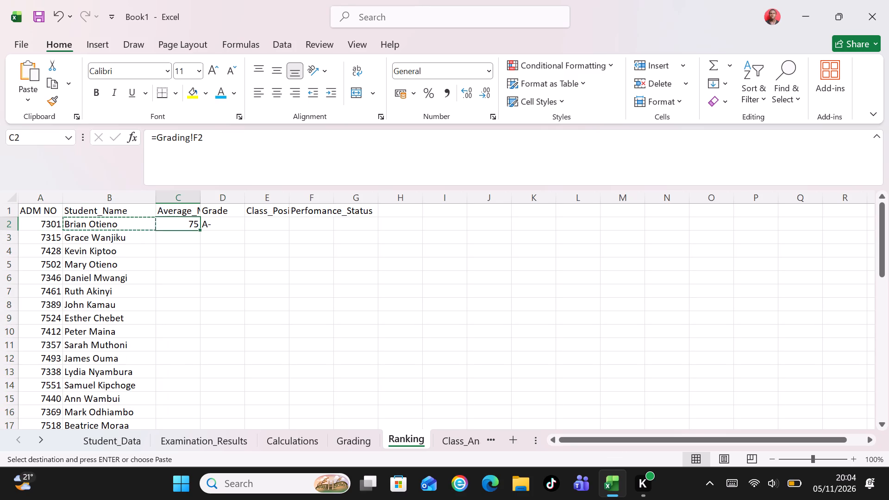
key(ctrl+c)
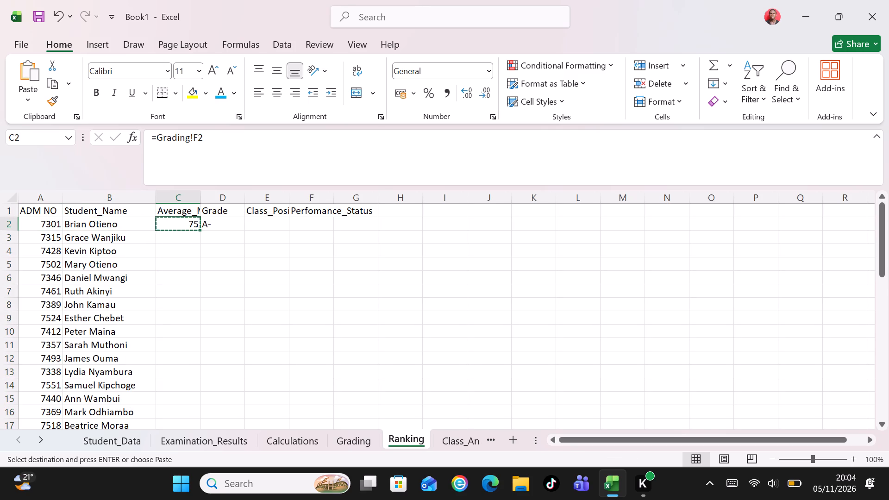
click(37, 139)
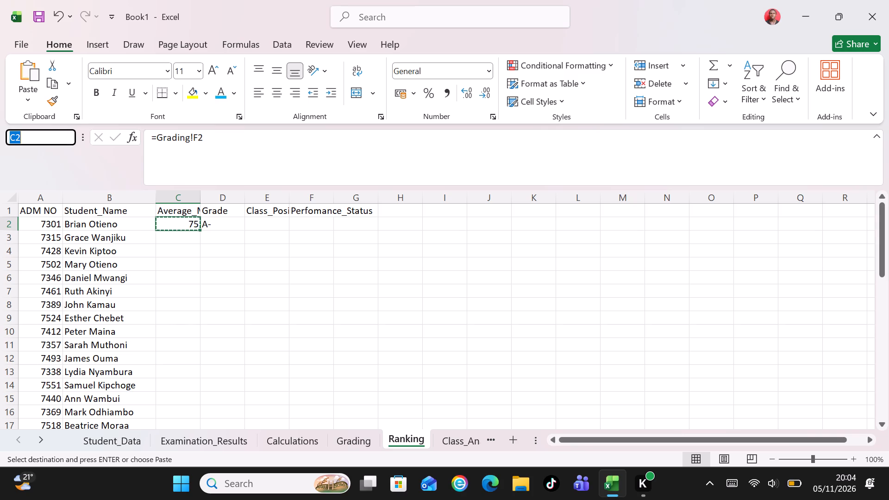
key(BackSpace)
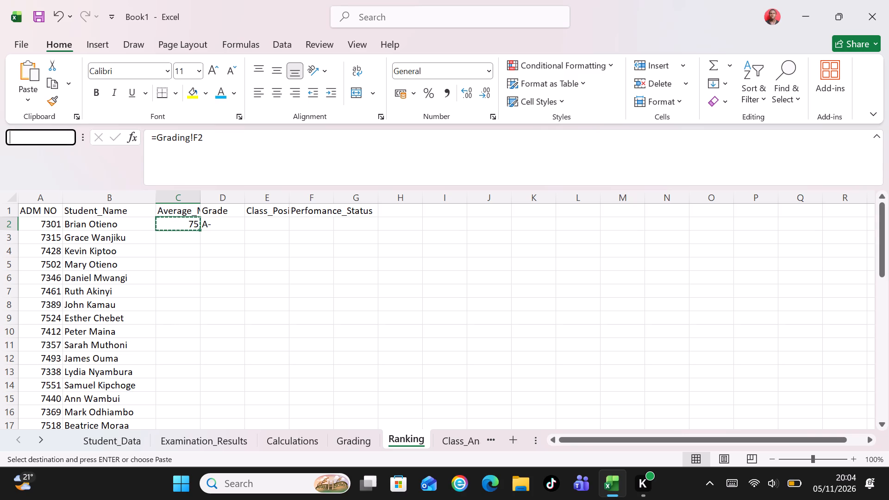
key(shift+c)
key(3)
text(:c46)
key(BackSpace)
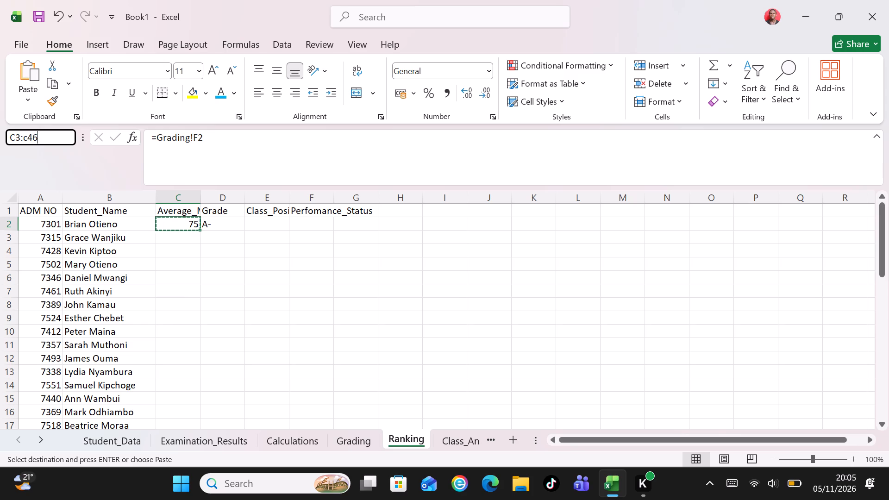
key(BackSpace)
key(BackSpace)
text(C46)
key(Return)
key(ctrl+v)
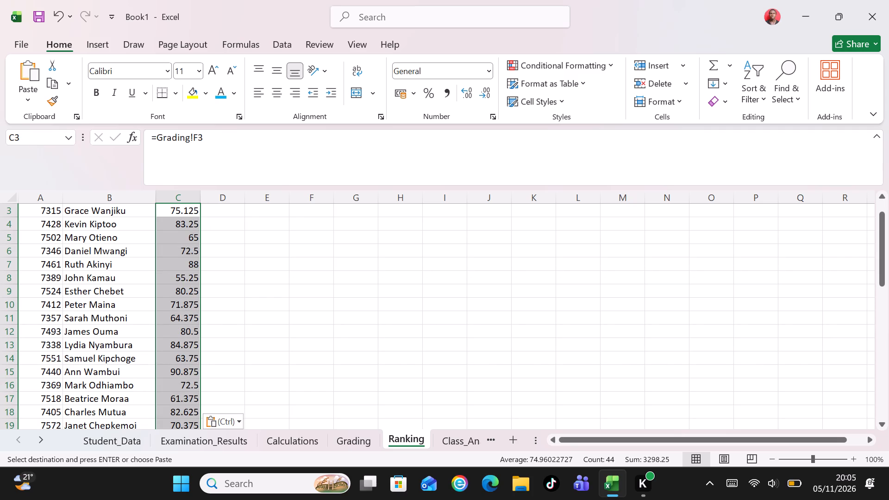
Copy the grade formula from cell D2 into the range D3:D46.
key(Page_Up)
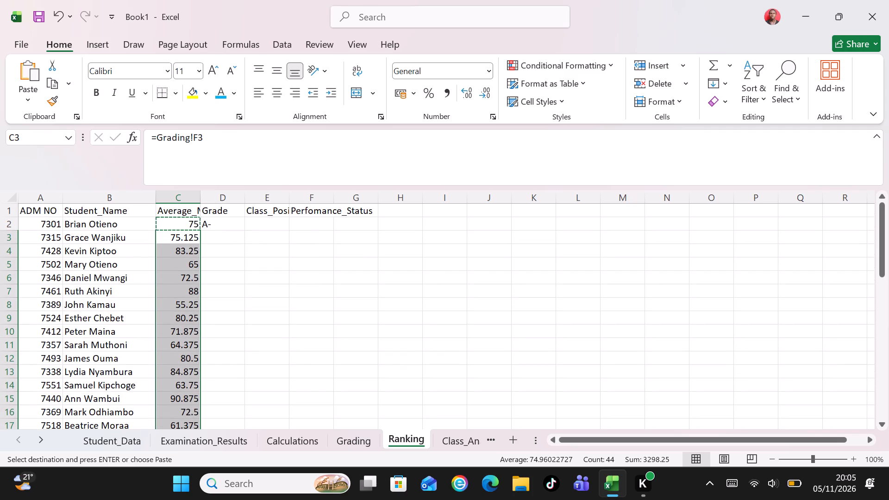
click(228, 218)
key(ctrl+c)
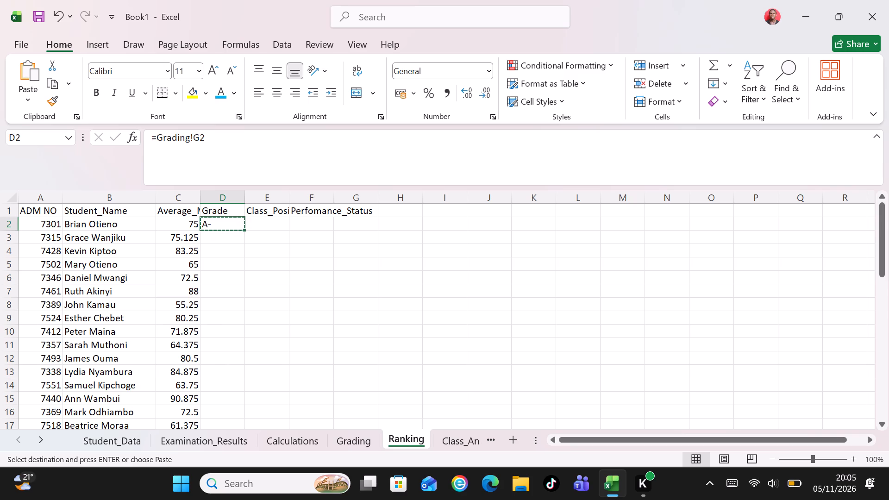
click(31, 140)
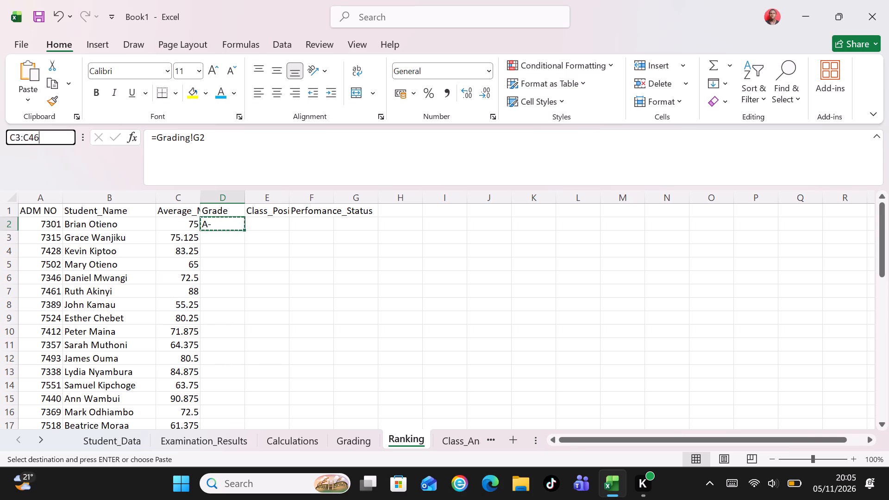
key(BackSpace)
text(d3)
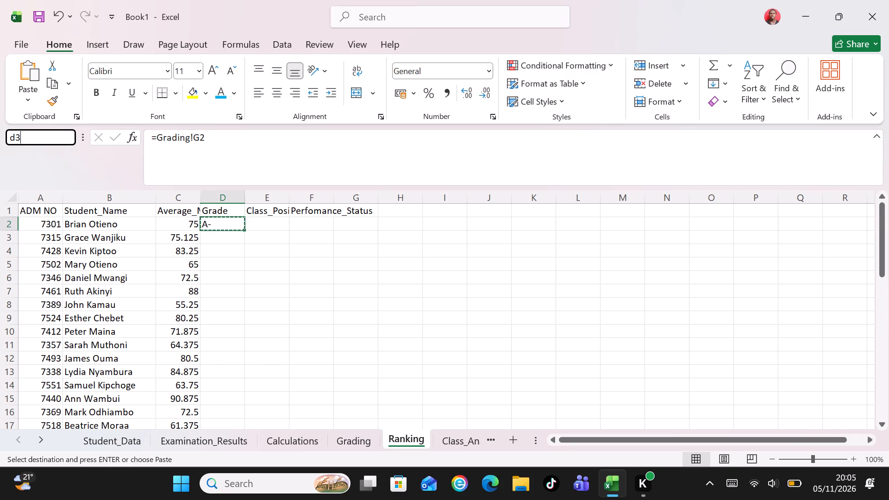
key(BackSpace)
key(BackSpace)
text(D3)
key(shift+colon)
text(D46)
key(Return)
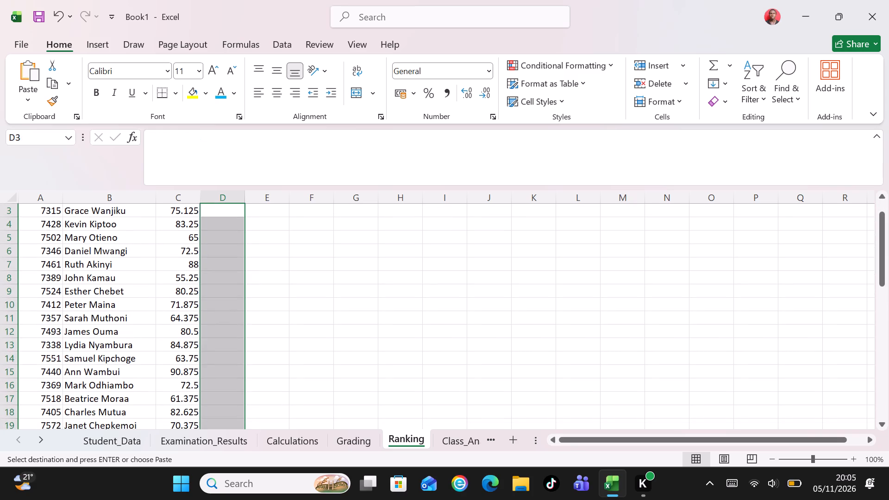
key(ctrl+v)
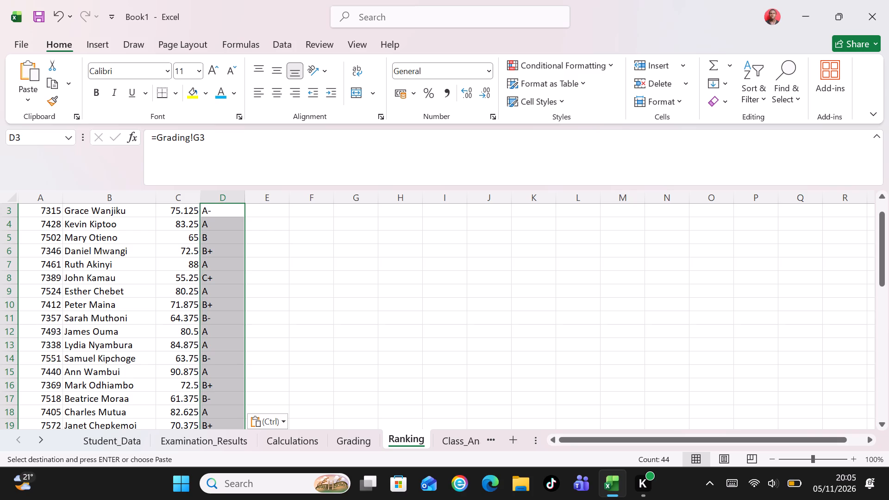
Enter the class position formula =RANK.EQ(C2,$C$2:$C$46,0) in cell E2 to rank average marks in descending order.
key(Page_Up)
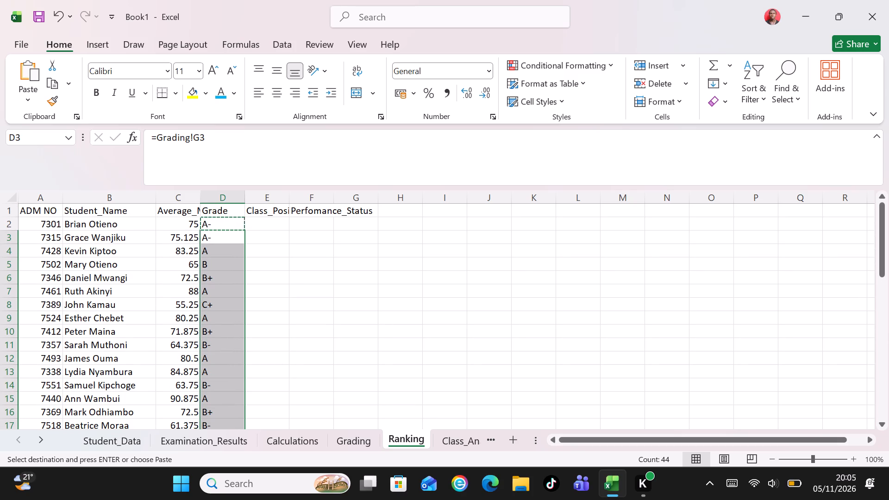
click(263, 223)
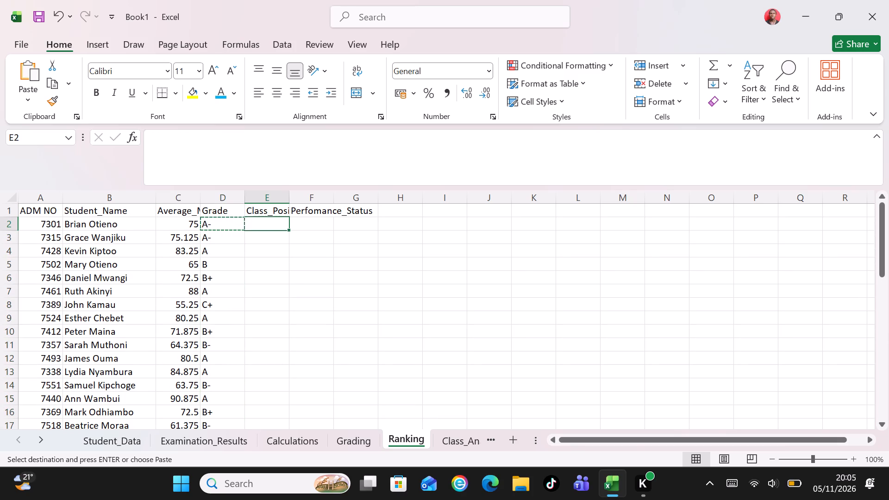
key(equal)
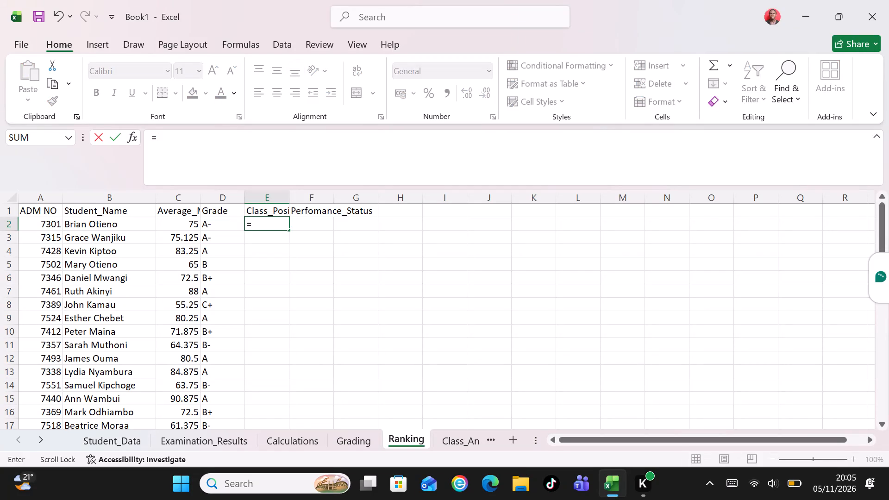
text(RANK)
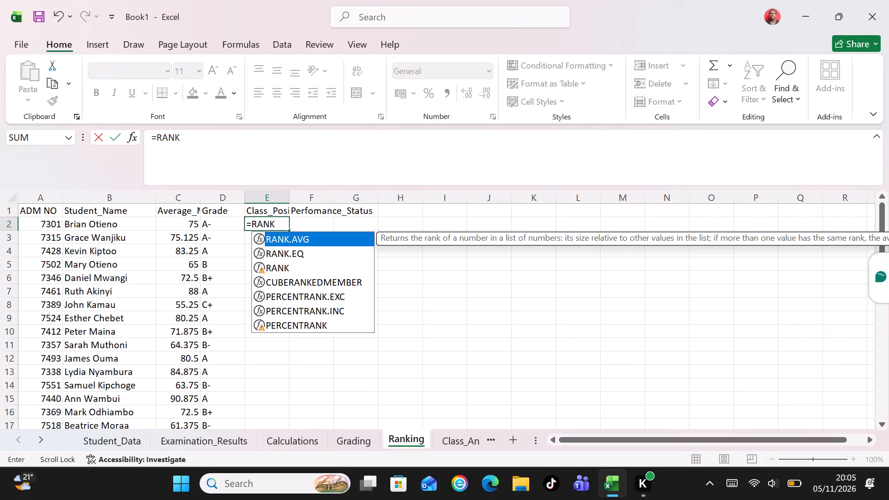
text(.EQ)
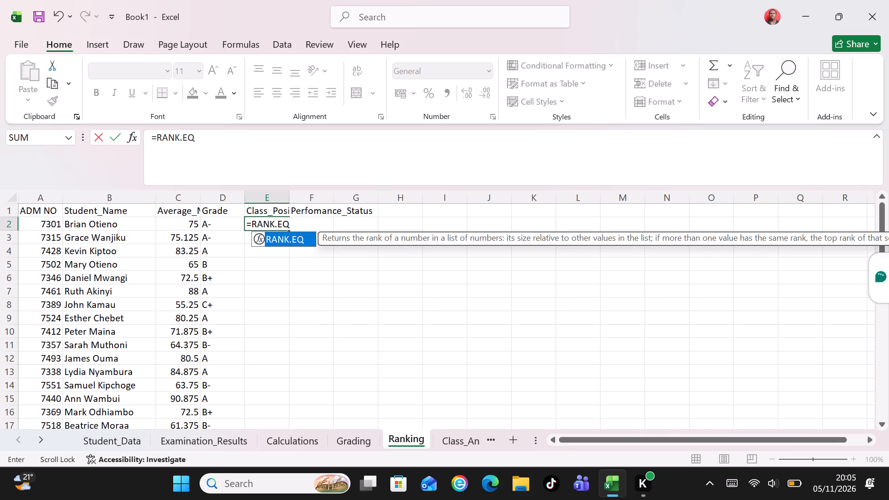
key(shift+parenleft)
text(C2)
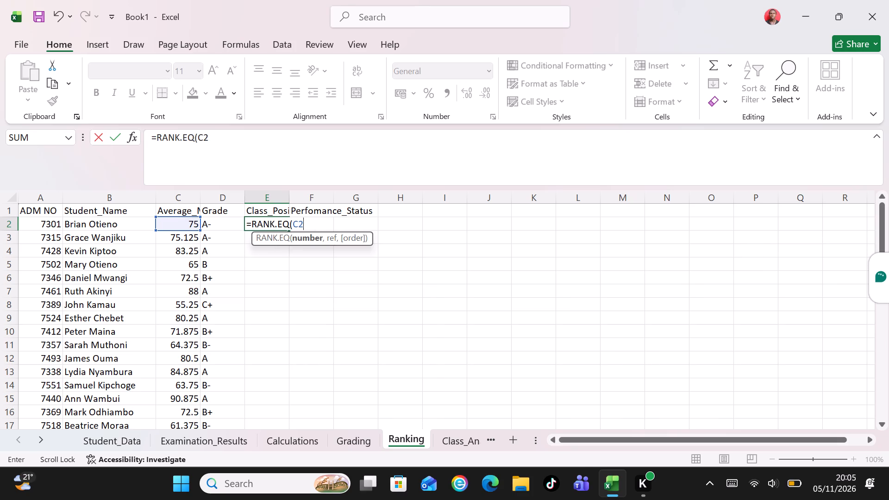
key(comma)
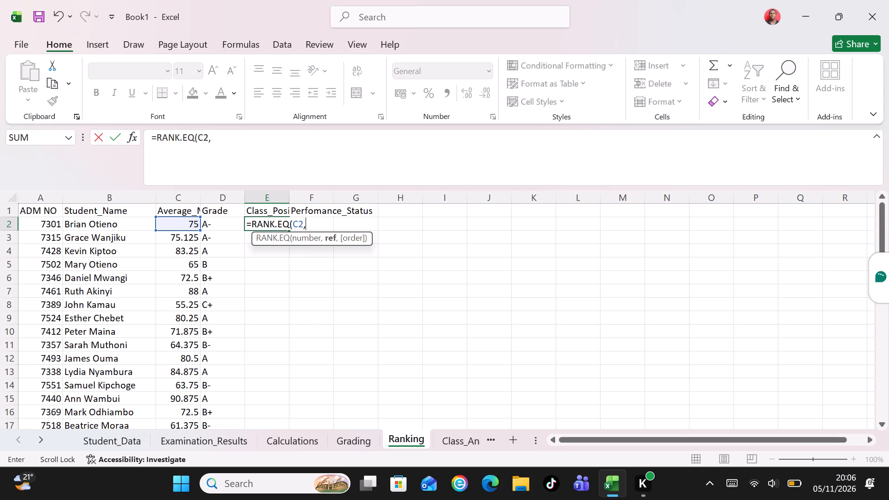
key(shift+dollar)
key(c)
key(shift+dollar)
key(2)
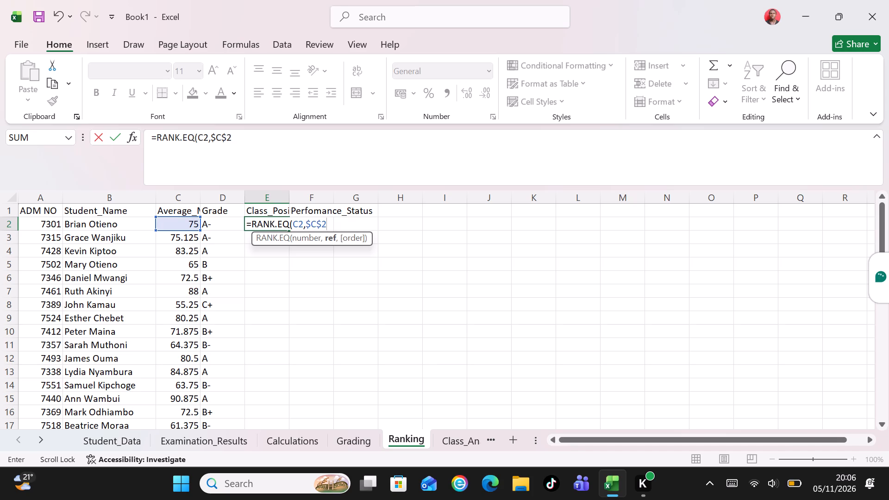
key(shift+colon)
key(shift+dollar)
key(c)
key(shift+dollar)
text(46)
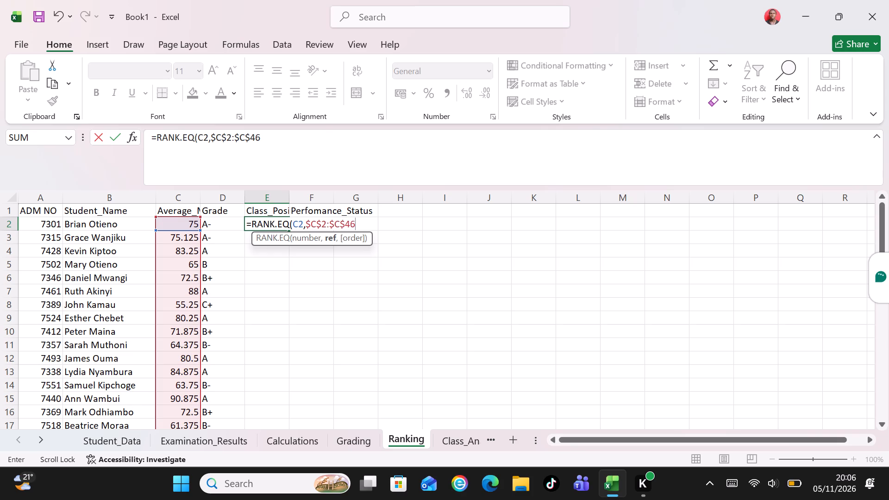
text(,0)
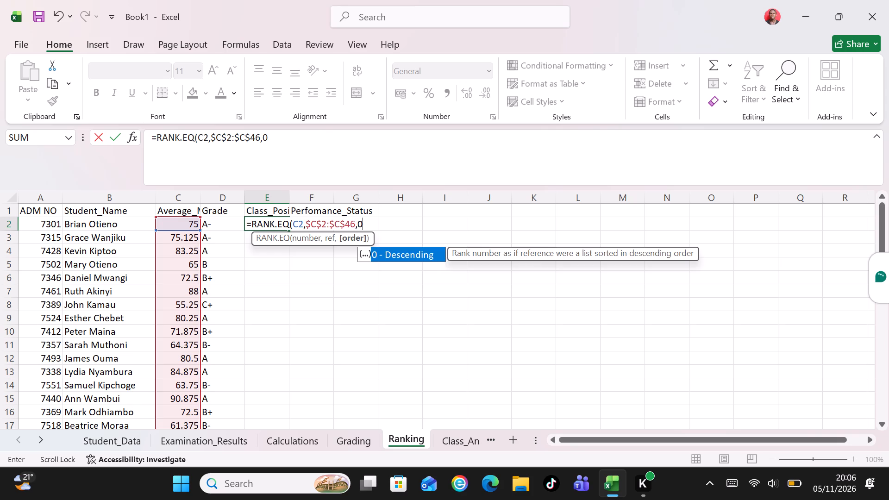
key(shift+parenright)
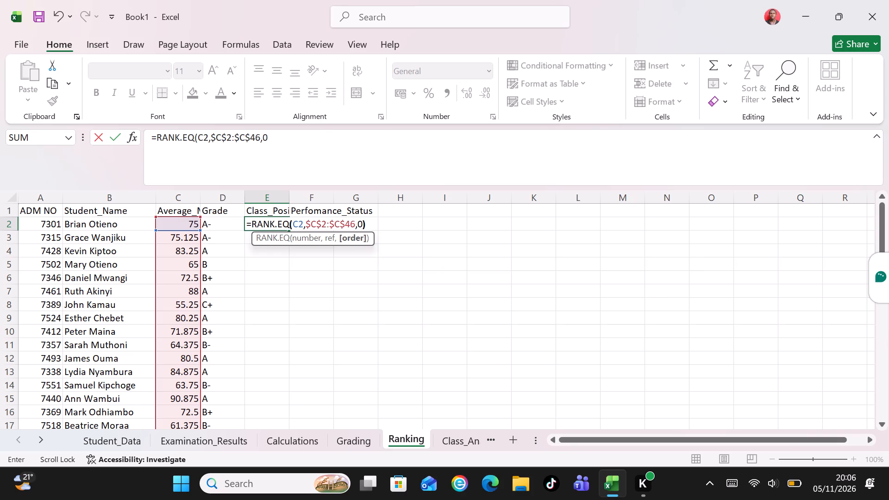
key(Return)
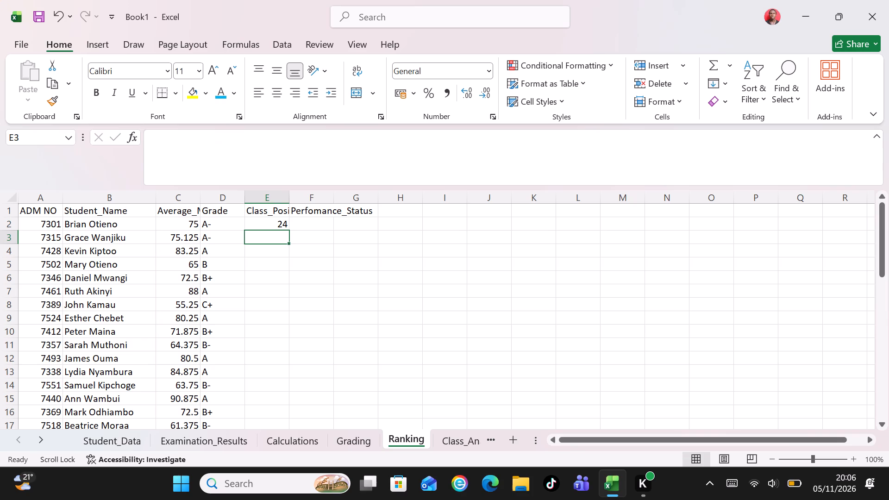
Auto-fit the width of the Perfomance_Status column to its contents.
click(306, 227)
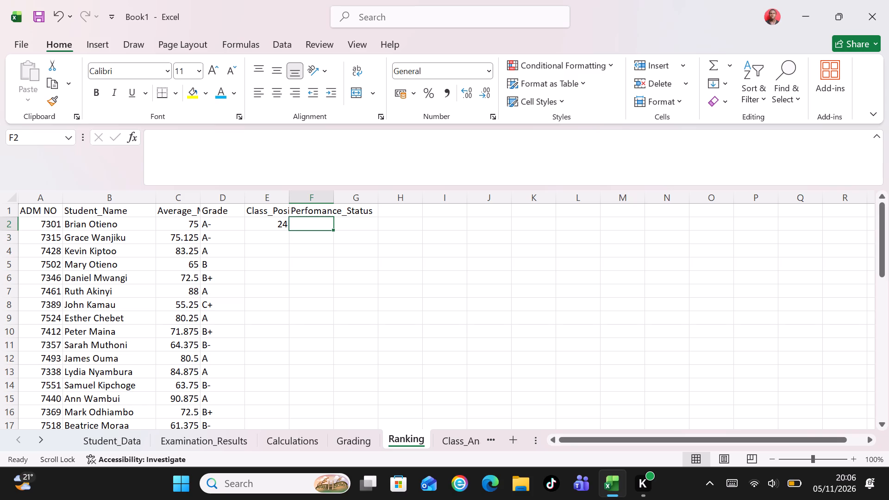
double_click(334, 198)
Enter the performance status formula =IF(C2>=75,"HIGH PERFOMER",IF(C2>=50,"AVERAGE PERFOMER",LOW PERFOMER")) in cell F2.
click(327, 224)
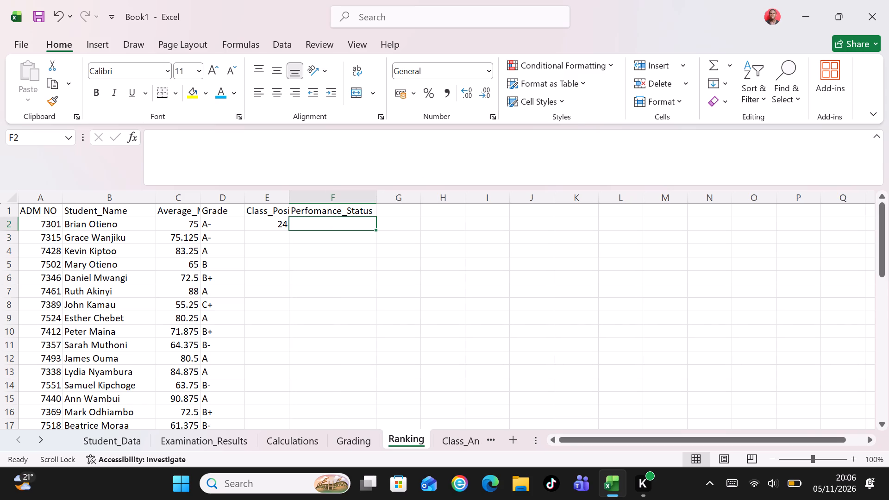
key(equal)
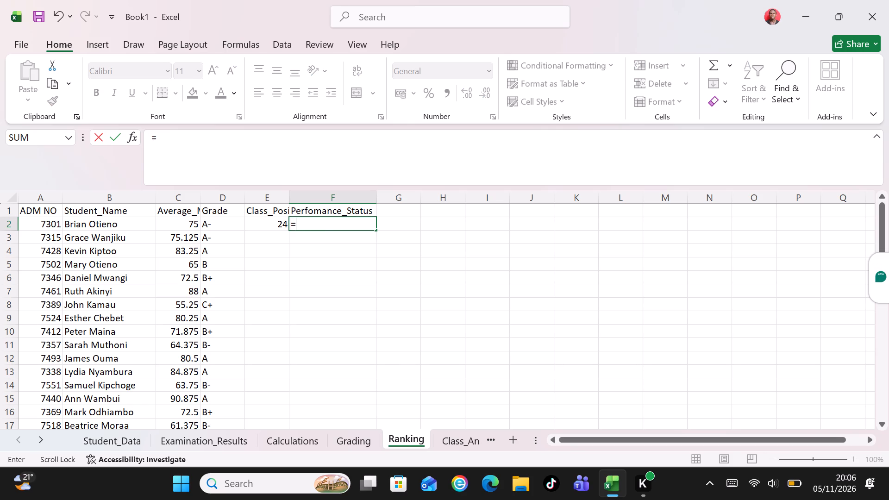
text(IF)
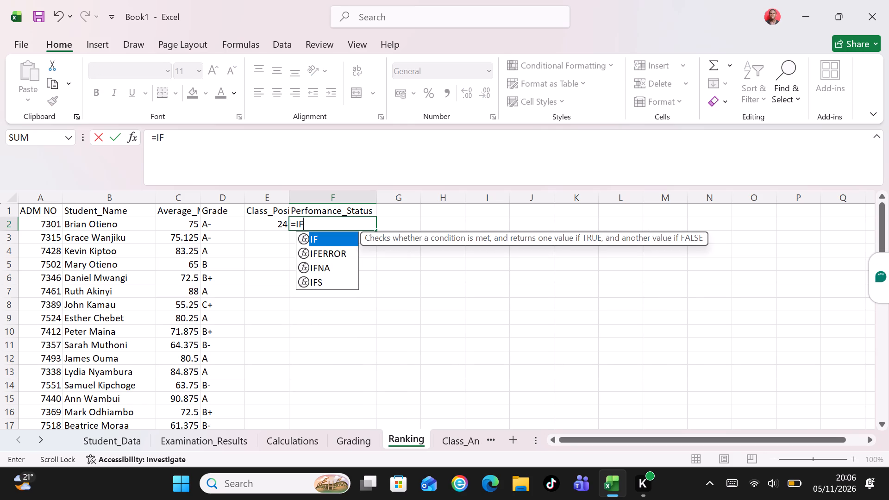
text((C)
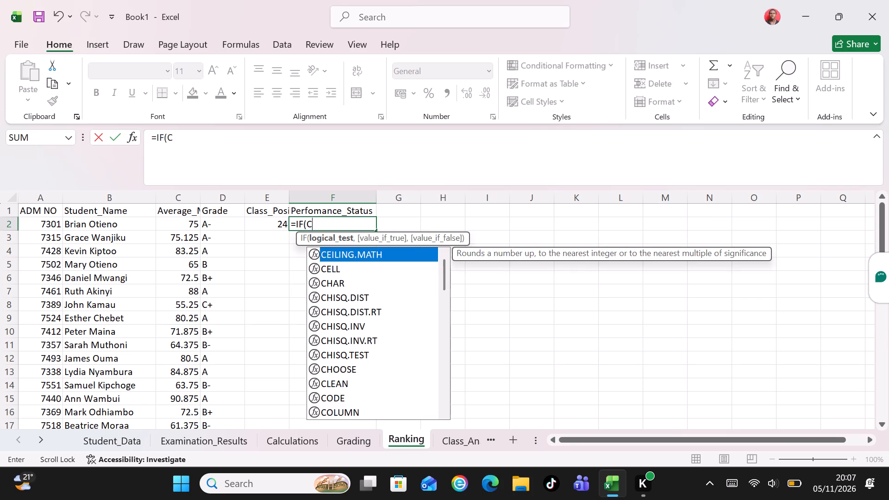
key(2)
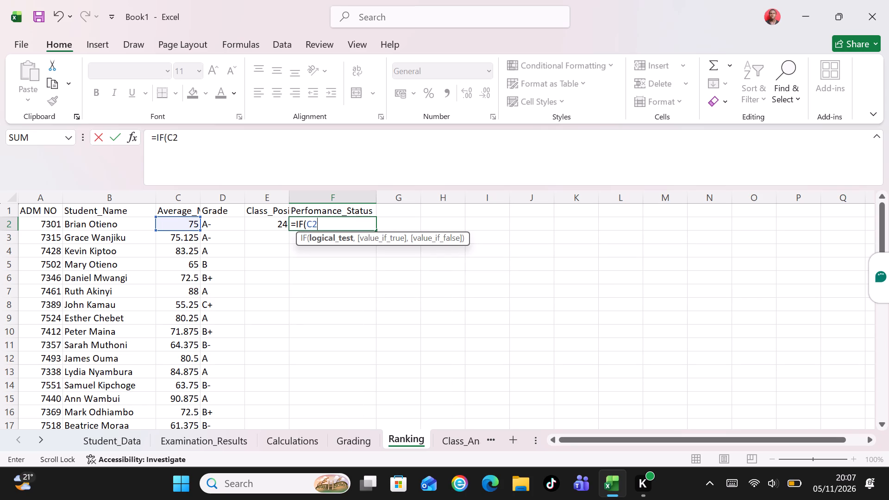
key(shift+greater)
key(equal)
text(75)
key(comma)
key(shift+quotedbl)
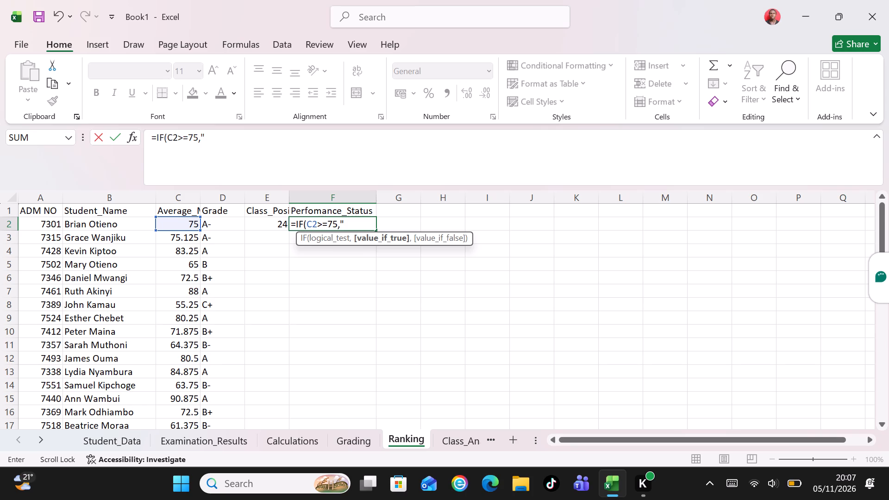
text(hi)
key(BackSpace)
key(BackSpace)
text(HIGH)
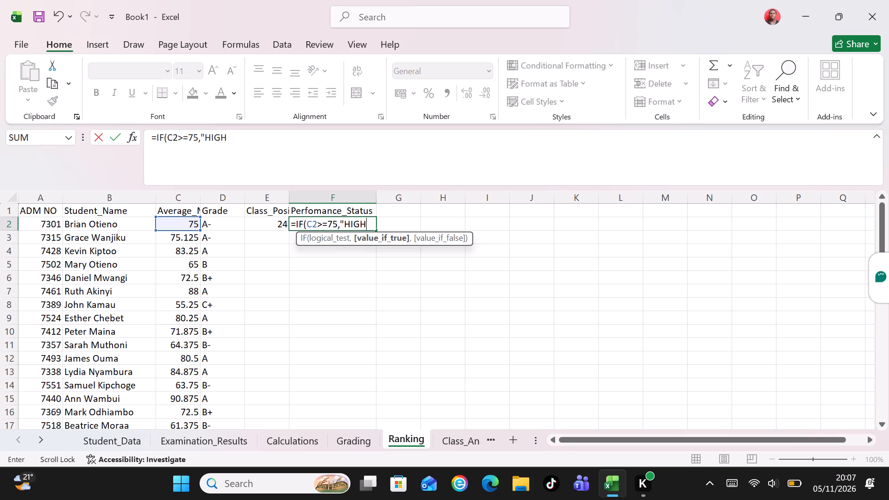
key(space)
text(PERFOMER)
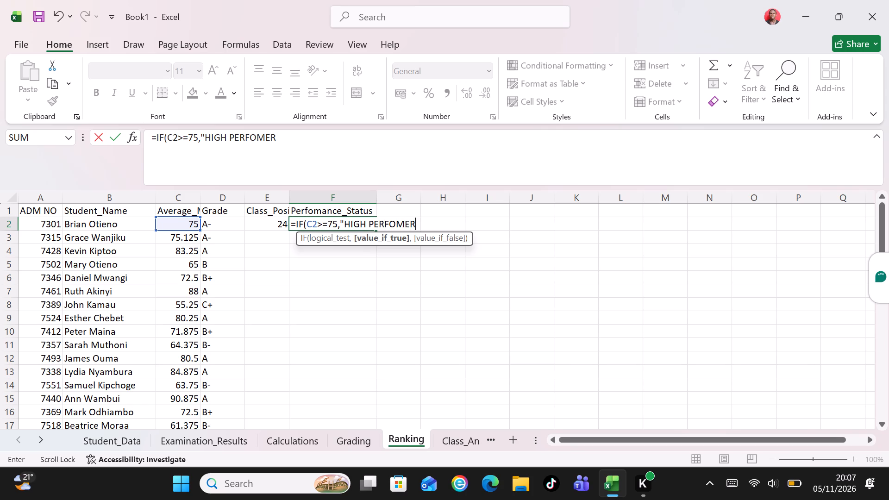
key(shift+quotedbl)
key(comma)
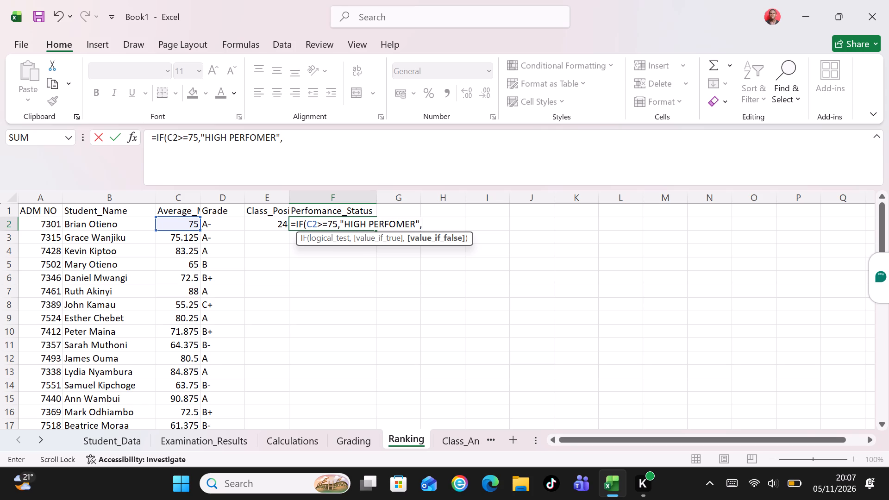
text(IF)
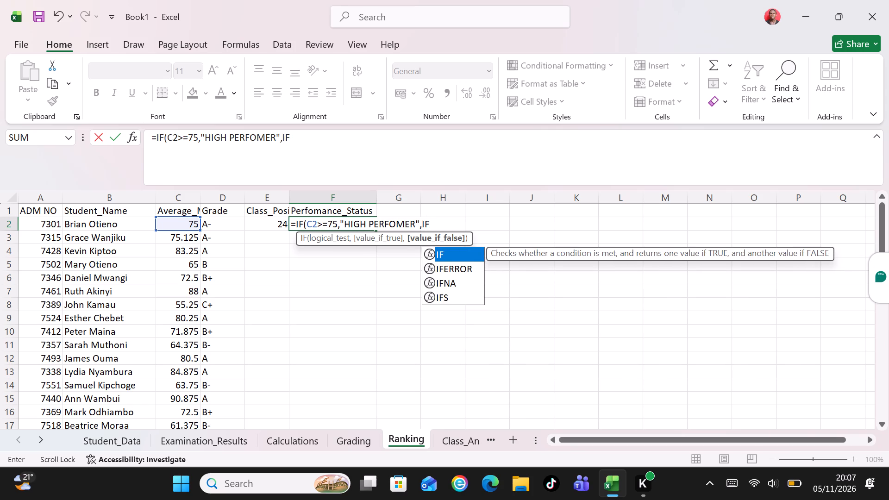
key(shift+parenleft)
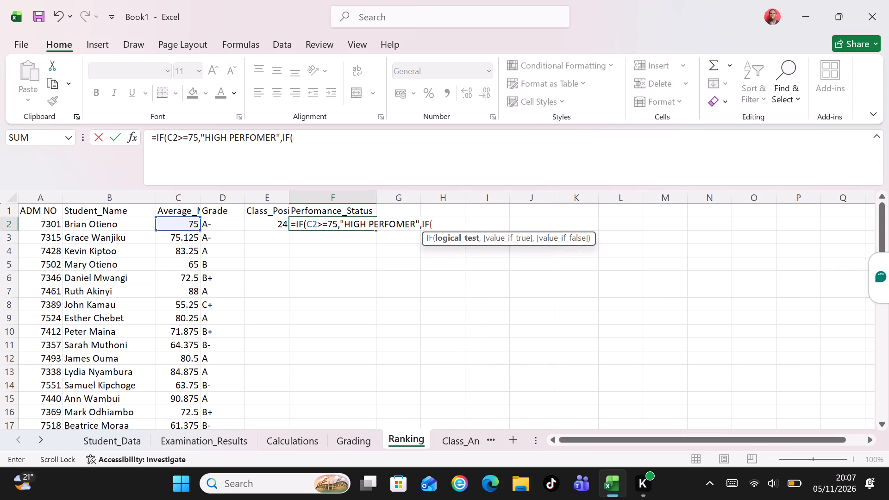
text(C2)
text(>=)
text(50)
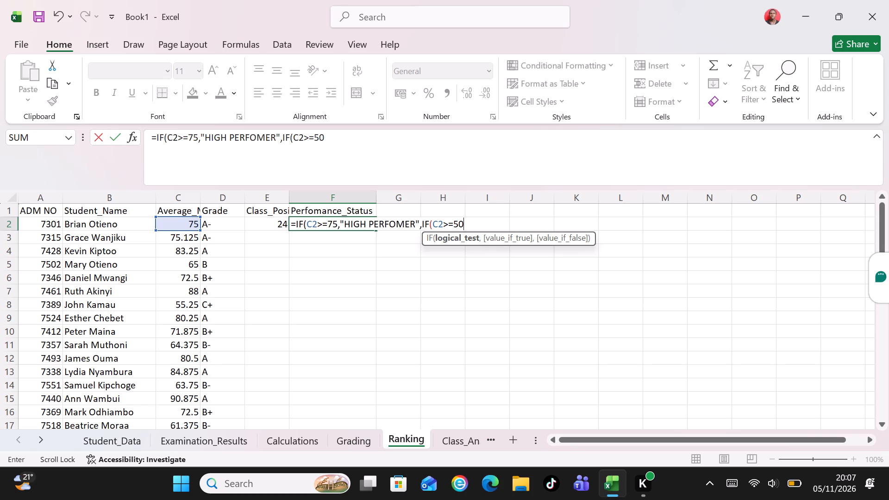
key(comma)
key(shift+quotedbl)
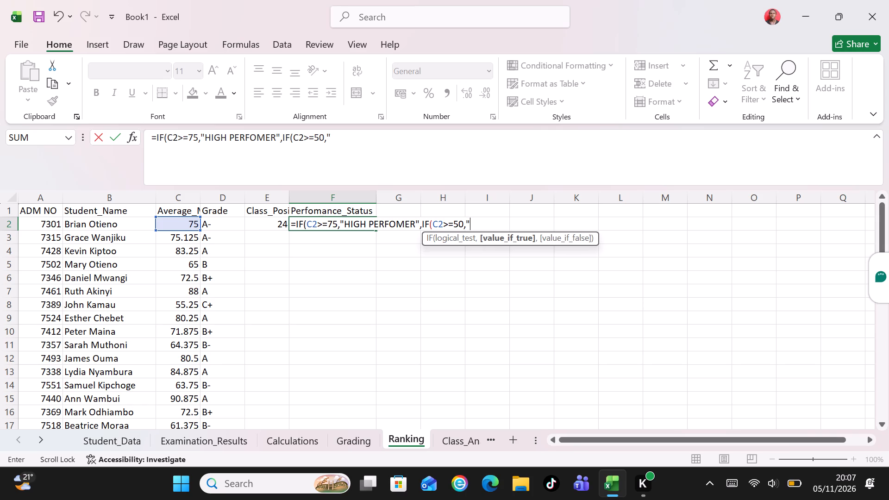
text(AVERAGR)
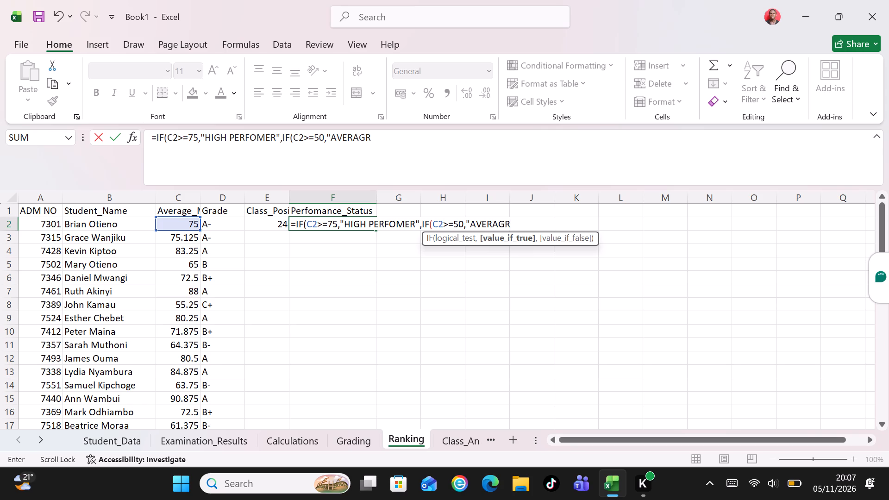
key(BackSpace)
key(BackSpace)
text(GE)
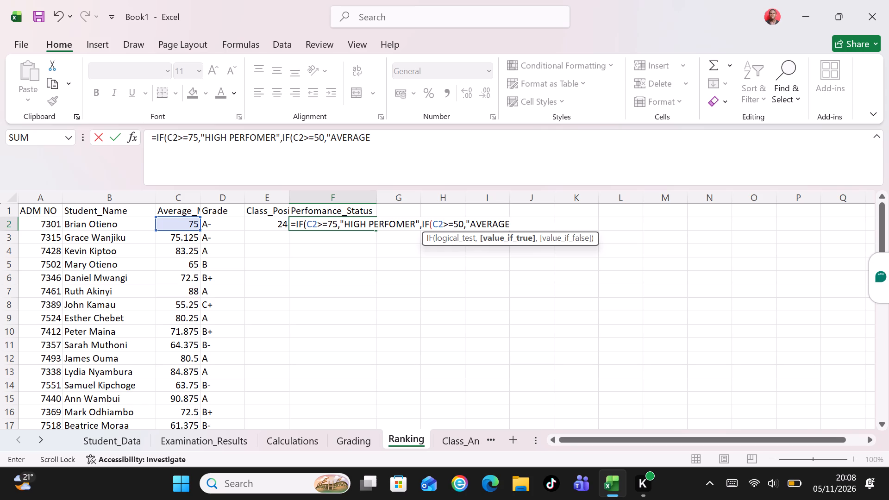
key(space)
text(PER)
text(FOMER)
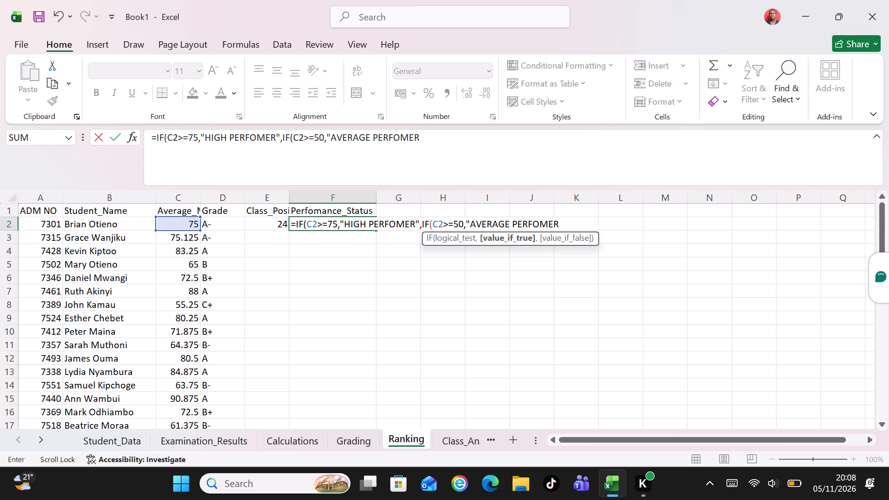
key(shift+quotedbl)
key(comma)
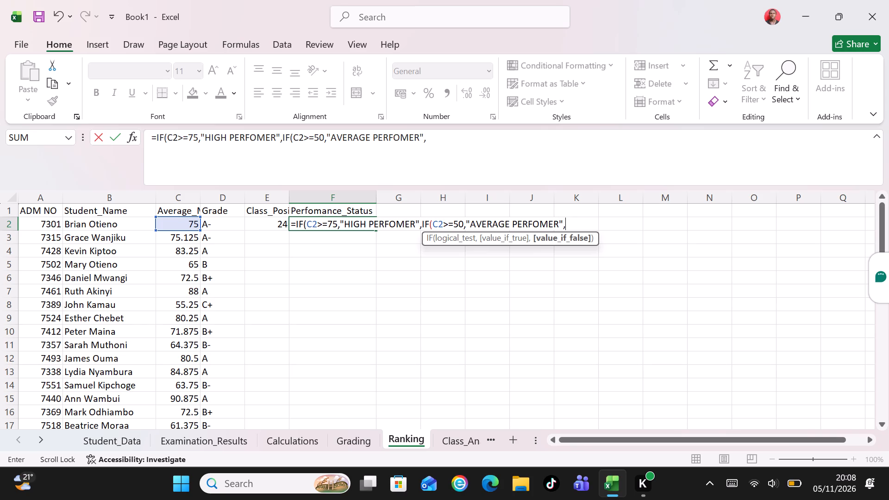
key(l)
key(o)
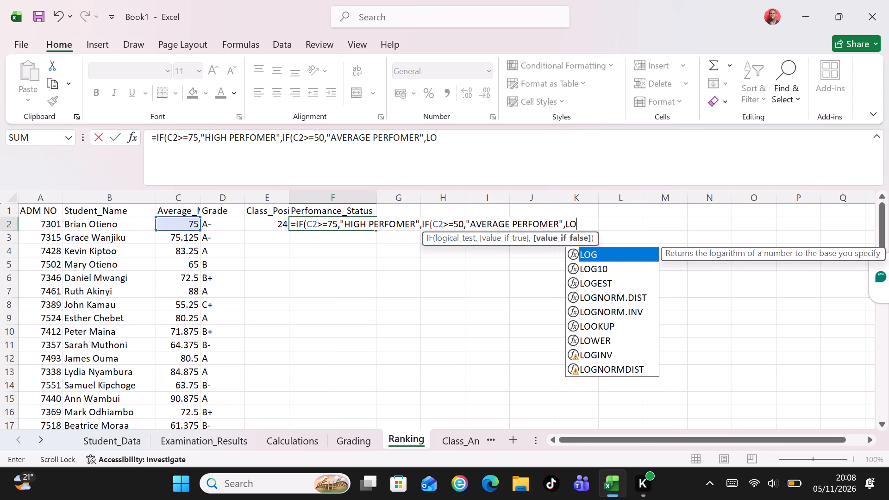
key(w)
key(space)
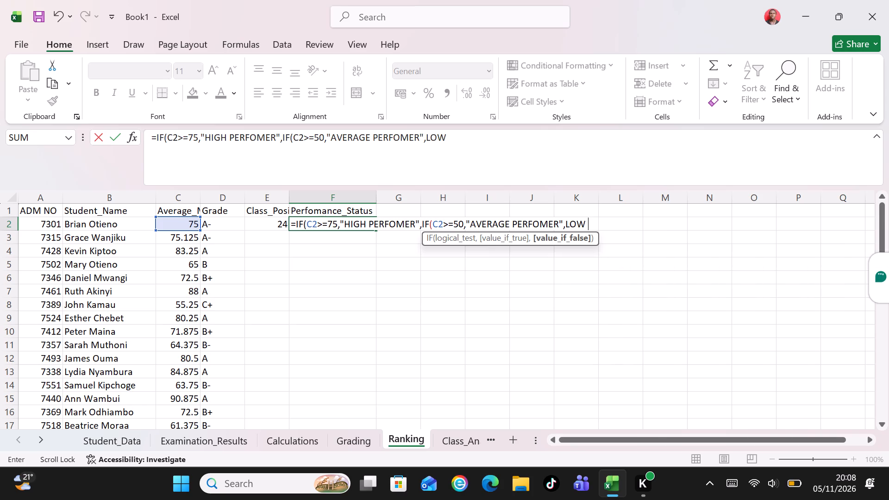
text(PERF)
text(OMER)
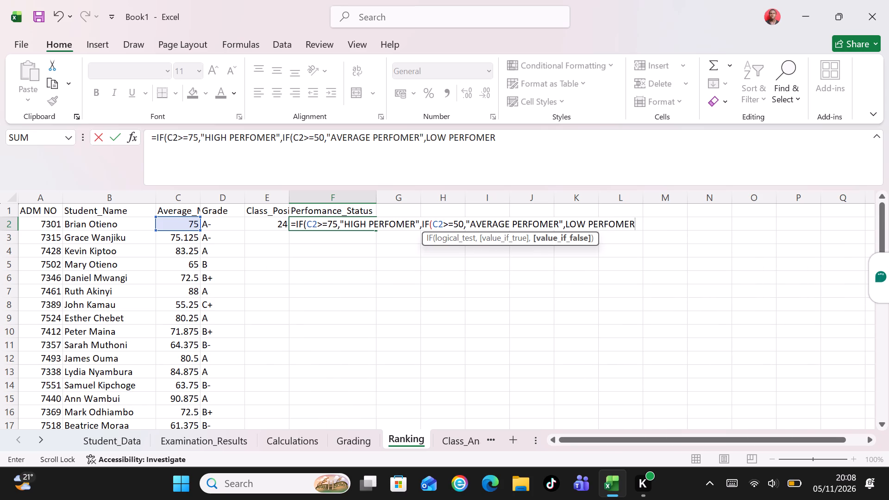
key(shift+quotedbl)
text()))
key(Return)
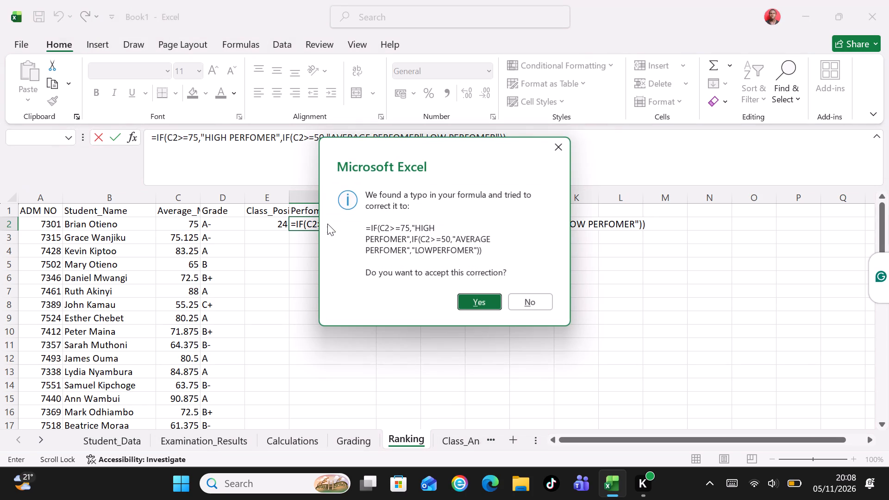
Accept the suggested typo correction to the performance status formula in cell F2.
click(473, 299)
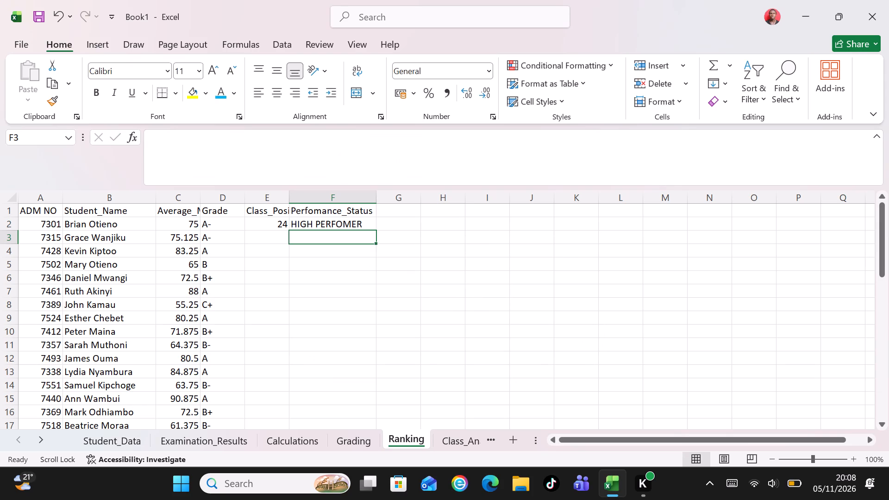
Copy the class position formula from cell E2 into the range E3:E46.
click(275, 227)
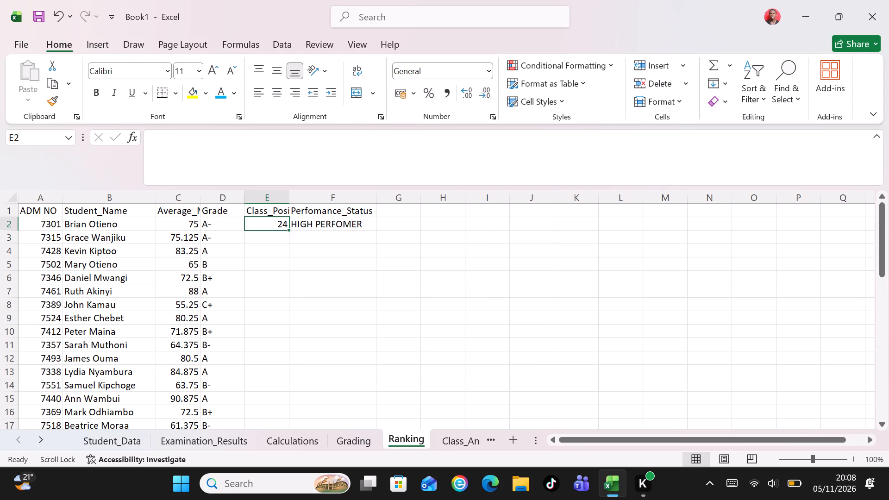
key(ctrl+c)
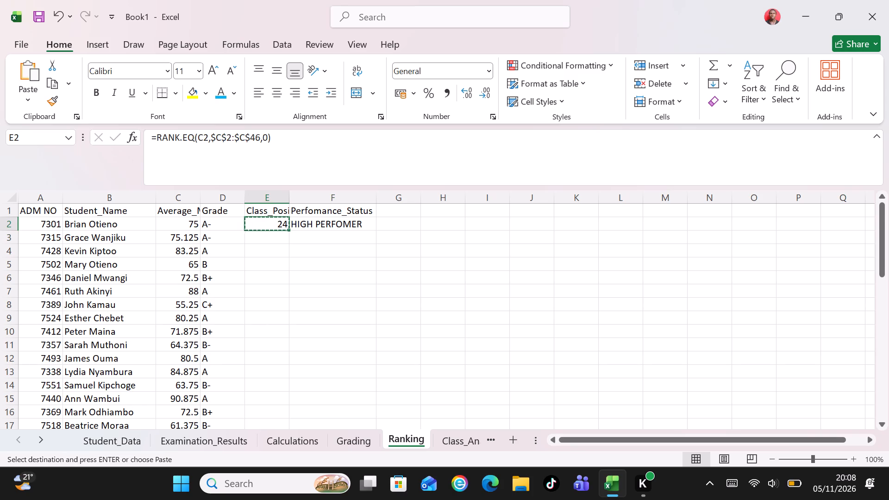
click(46, 136)
key(BackSpace)
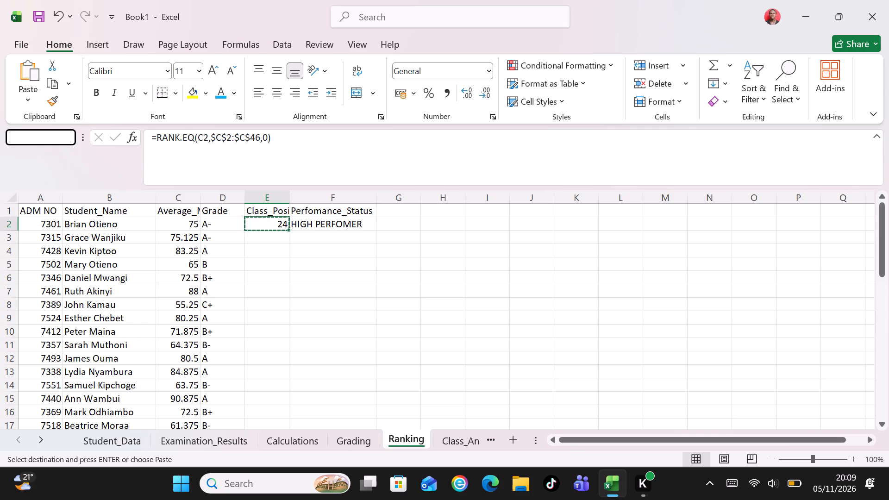
key(e)
key(3)
key(shift+colon)
text(E46)
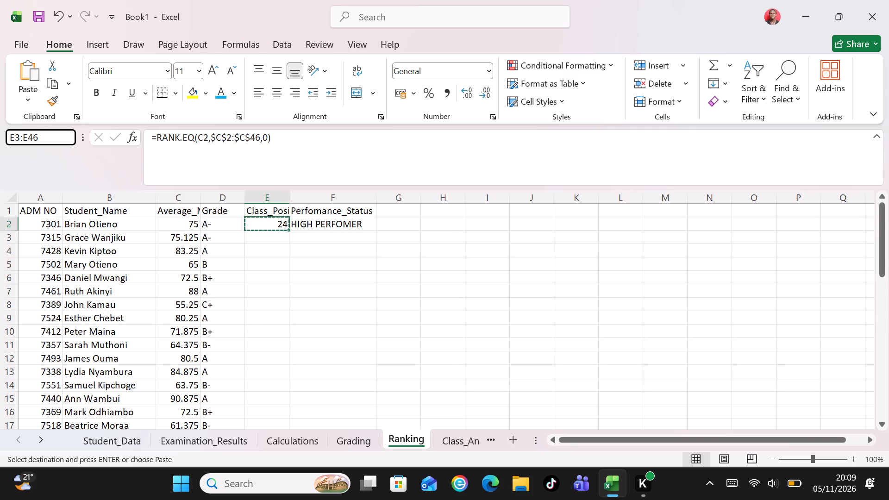
key(Return)
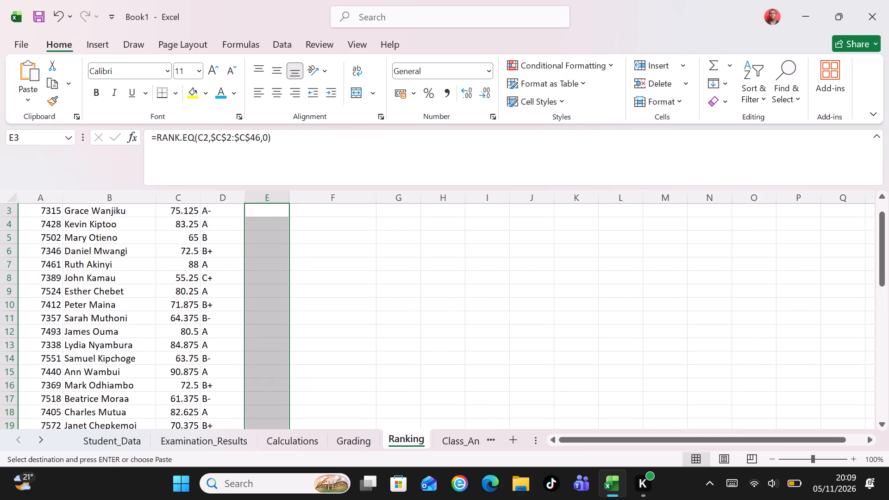
key(ctrl+v)
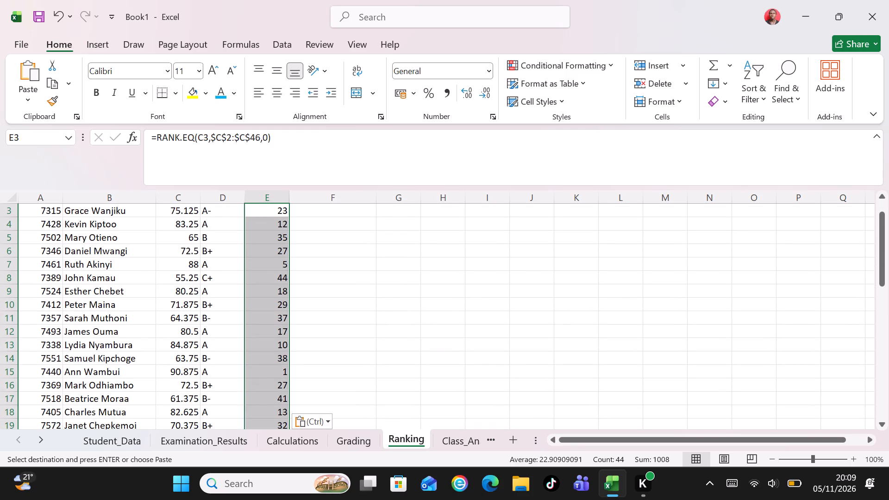
key(Page_Up)
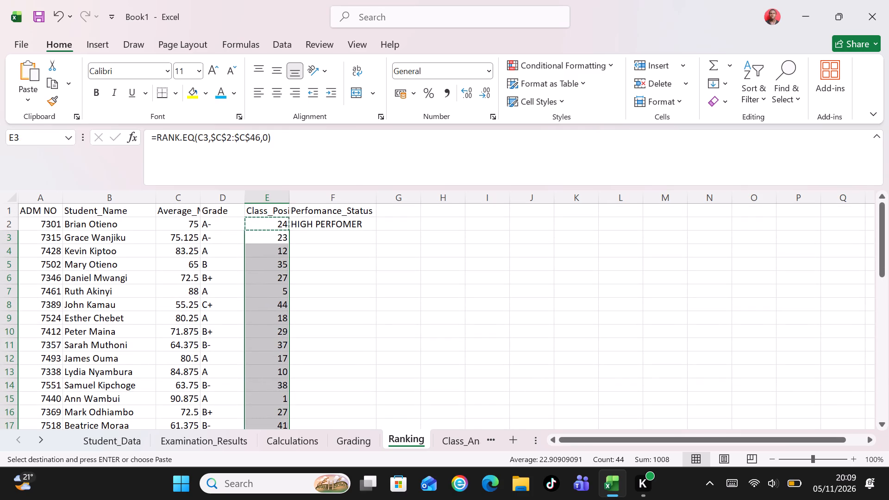
Copy the performance status formula from cell F2 into the range F3:F46.
click(319, 225)
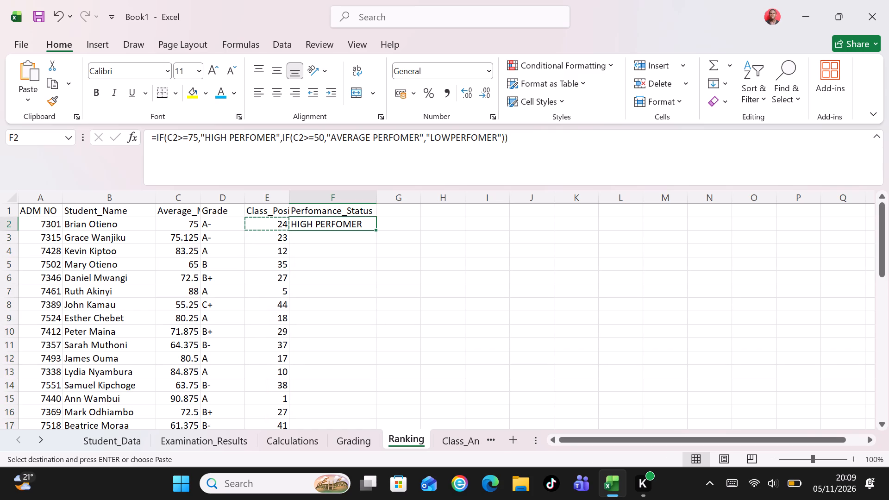
key(ctrl+c)
click(30, 141)
key(BackSpace)
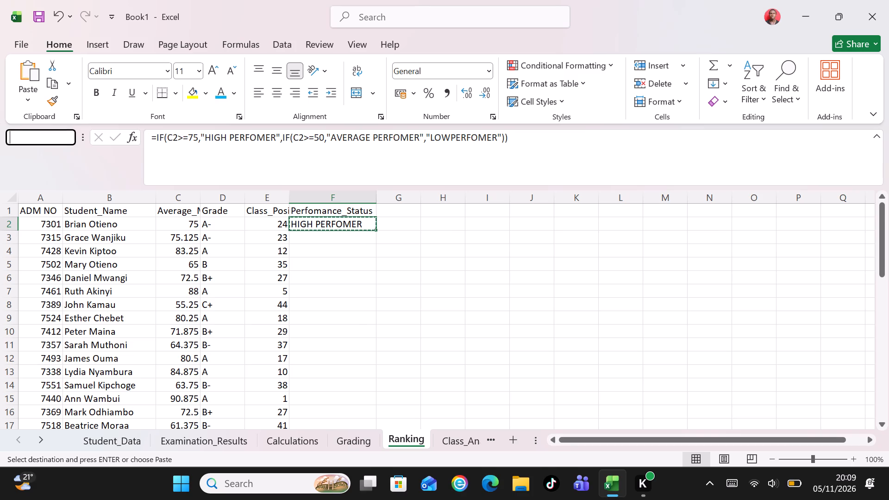
text(F3)
key(shift+colon)
text(F4)
key(6)
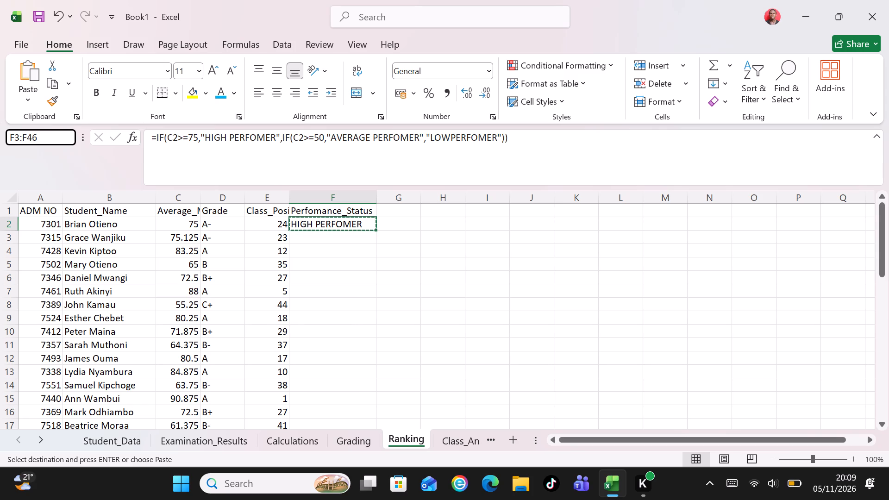
key(Return)
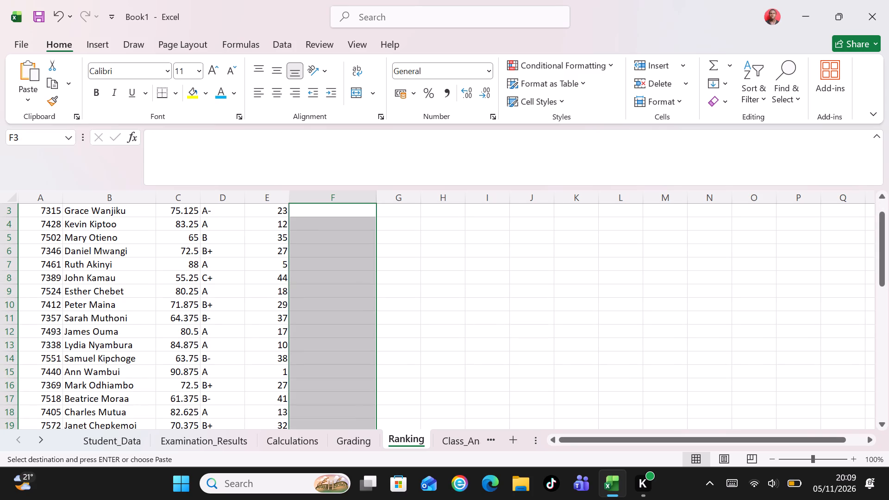
key(ctrl+v)
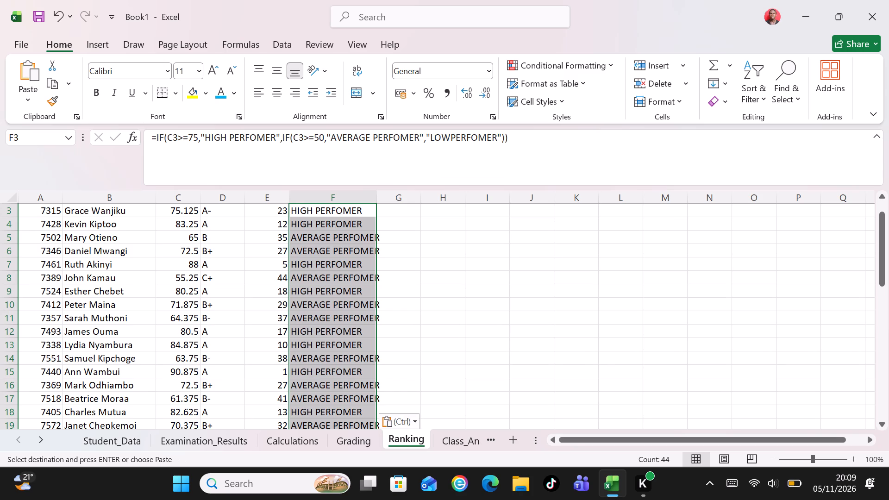
key(Page_Up)
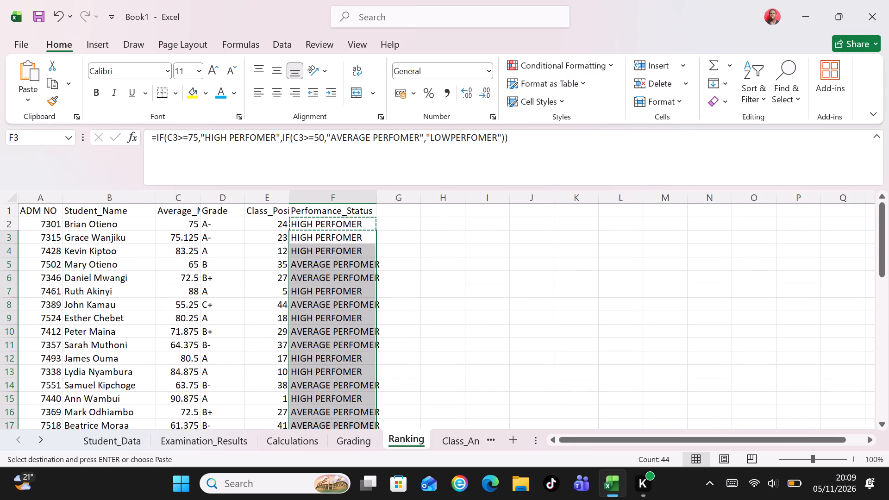
Auto-fit the widths of the Average_Marks and Class_Position columns to their contents.
double_click(200, 201)
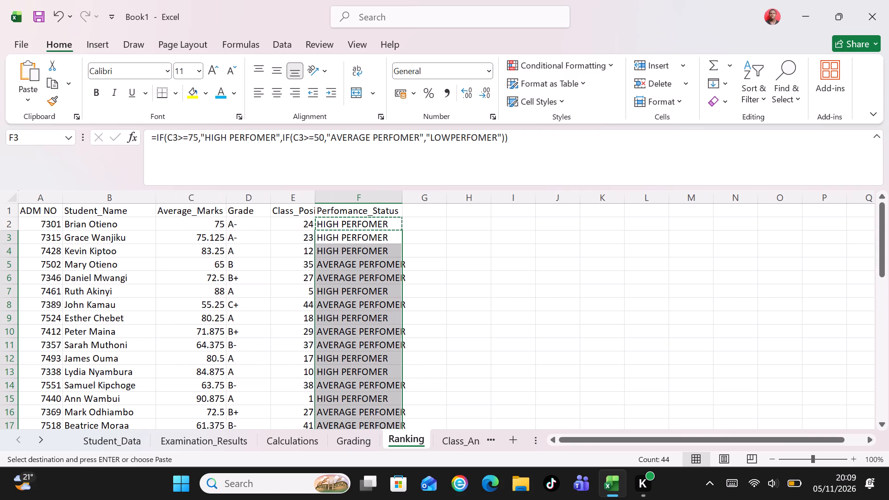
double_click(317, 200)
click(322, 221)
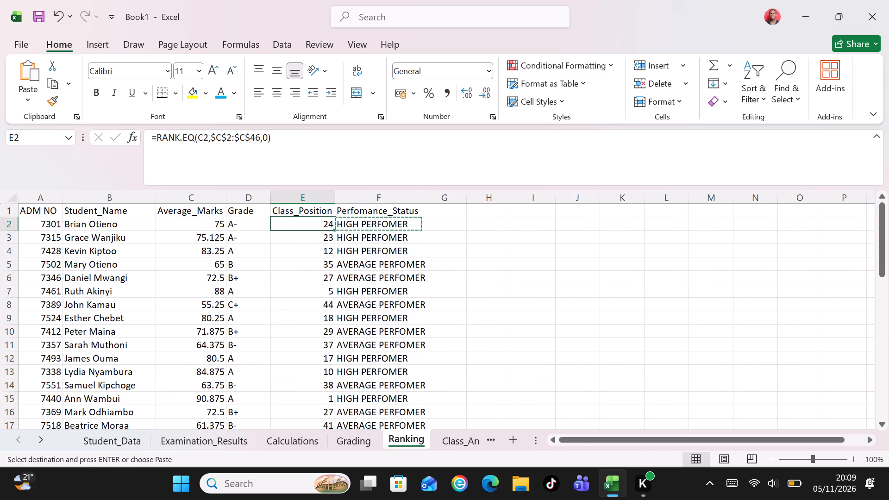
click(322, 237)
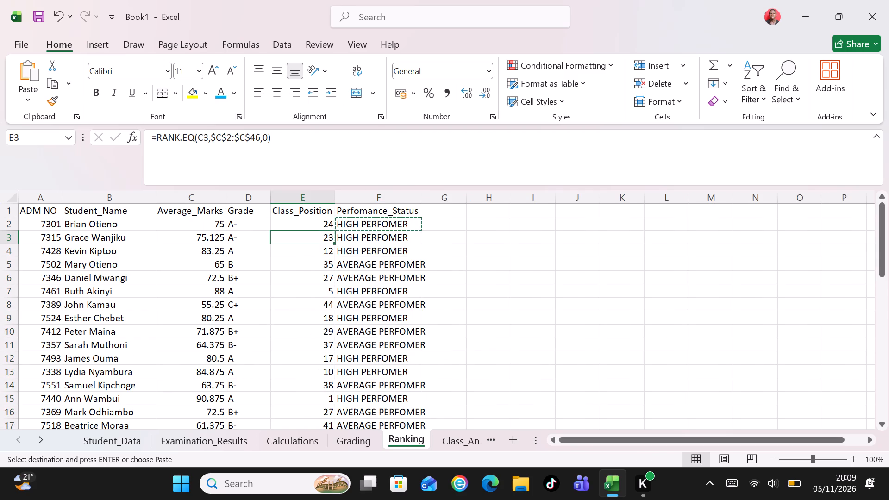
click(316, 399)
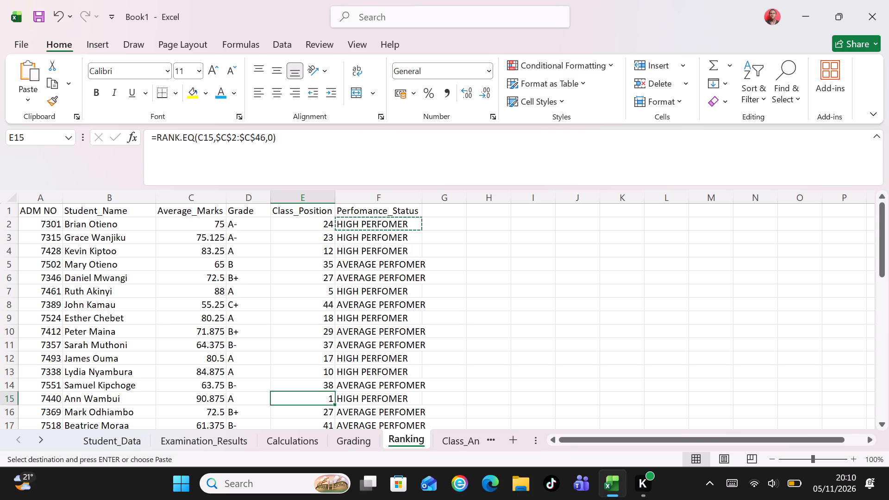
Clear the zero values from the Student_Name cells B42 to B46 at the end of the Ranking list.
key(Page_Down)
key(Page_Down)
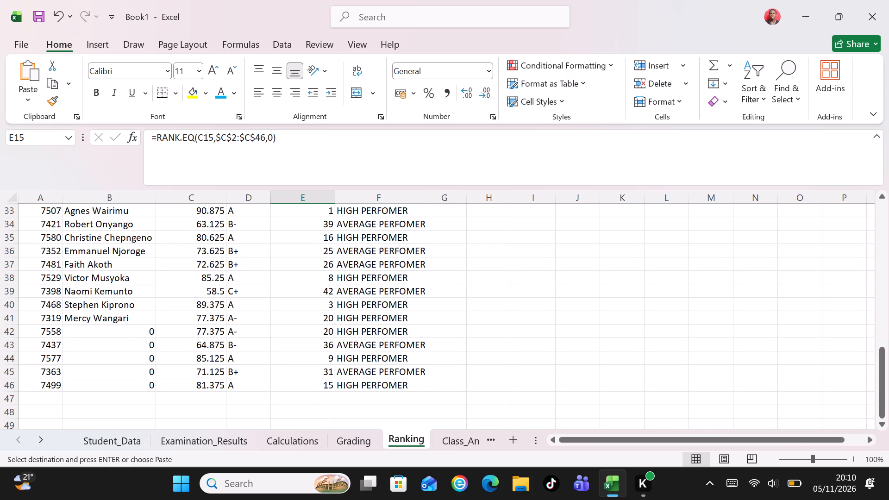
click(143, 334)
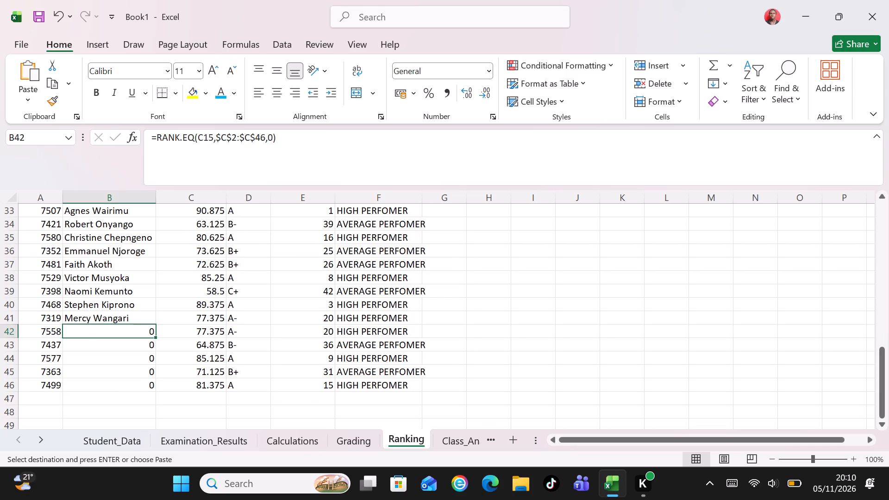
key(BackSpace)
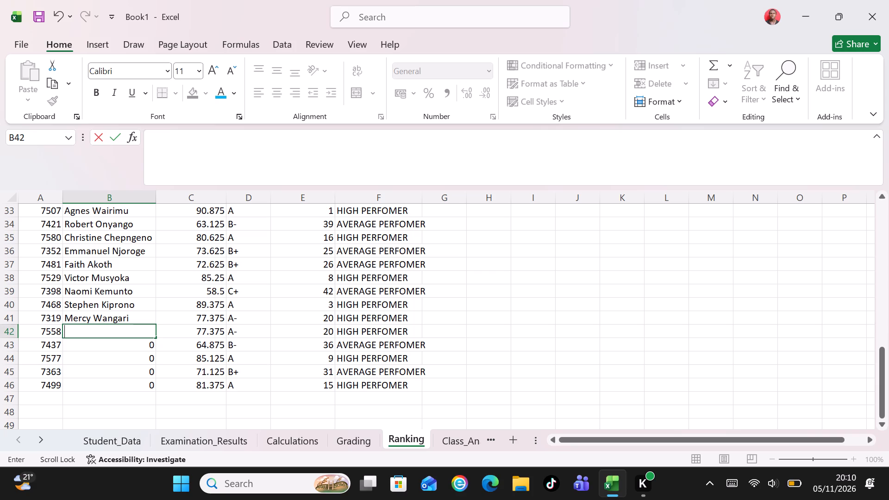
click(144, 347)
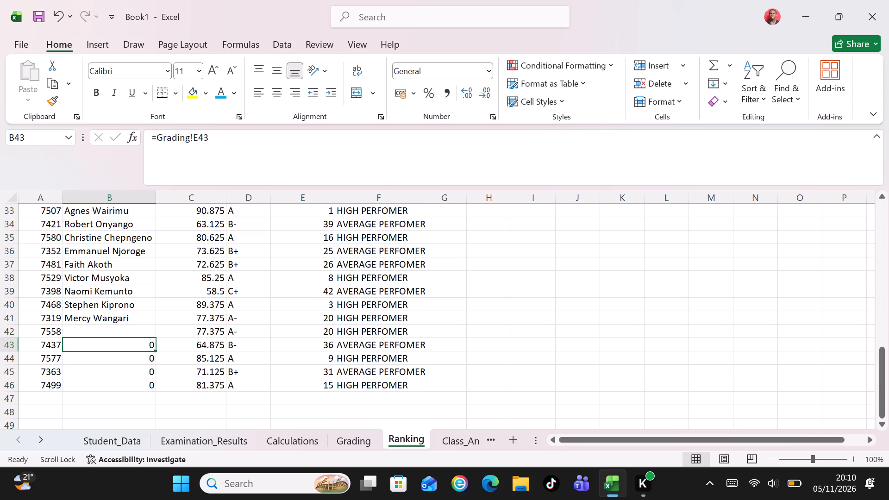
key(BackSpace)
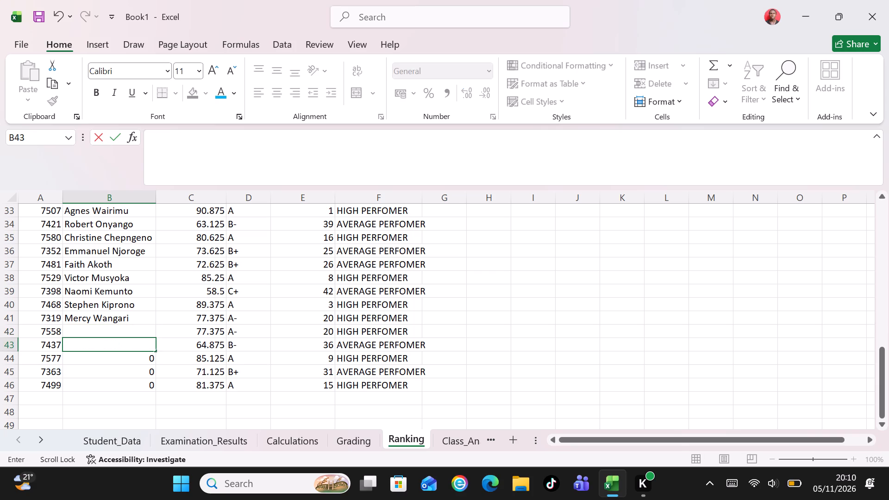
click(139, 361)
key(BackSpace)
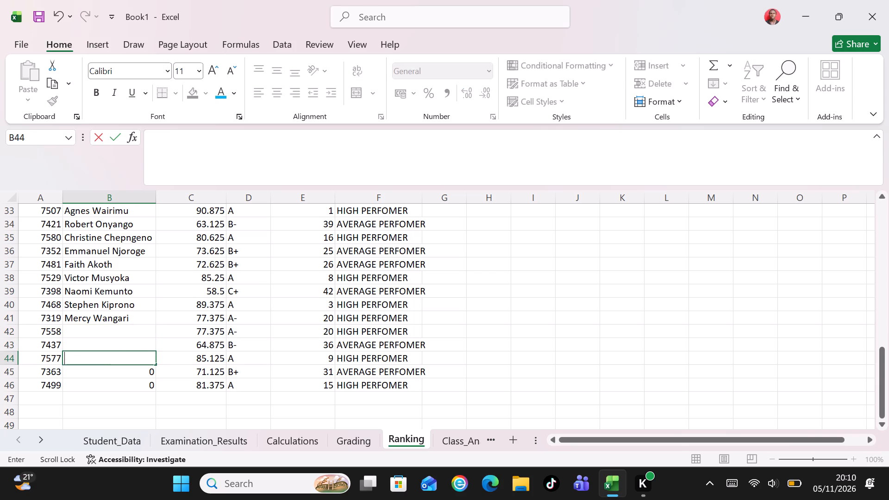
click(141, 373)
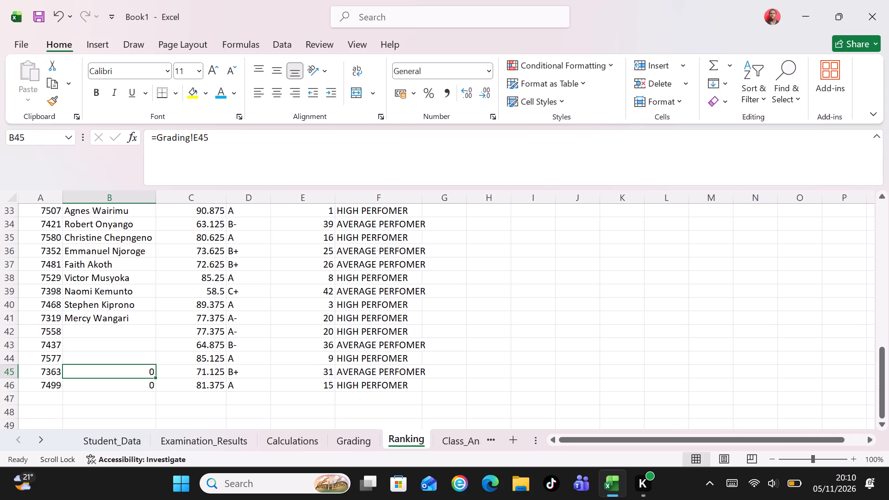
click(141, 373)
key(BackSpace)
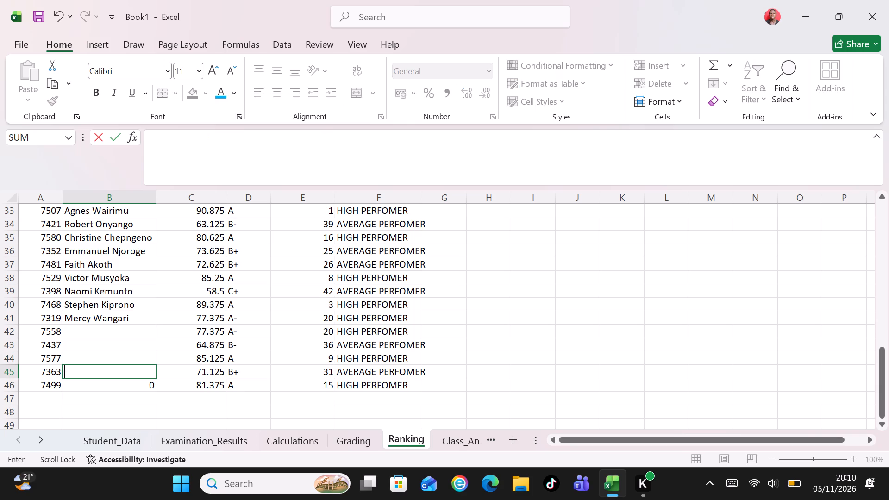
click(142, 387)
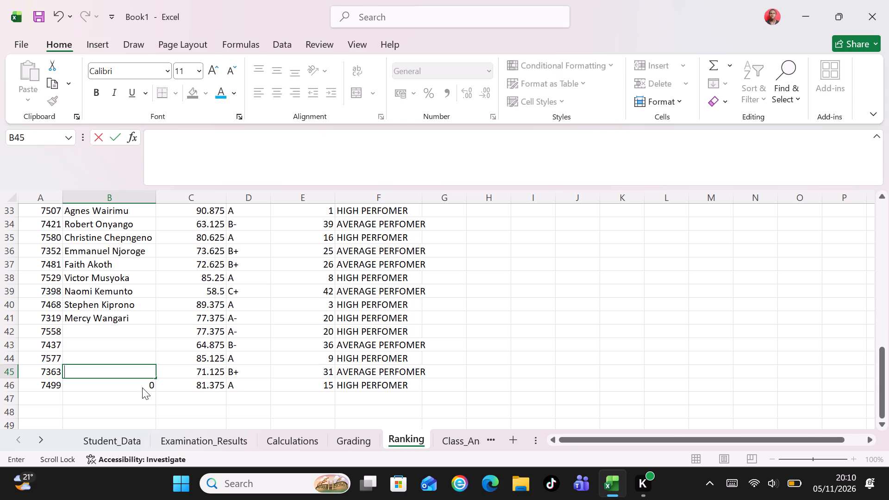
click(135, 382)
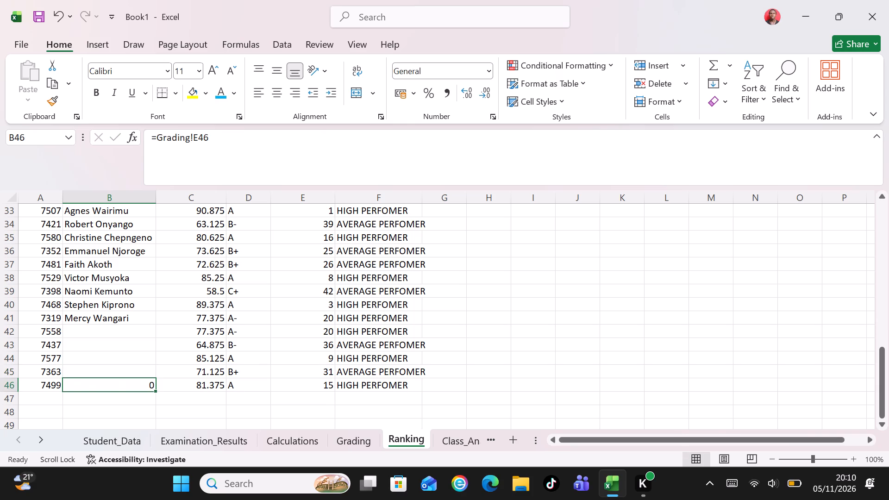
key(BackSpace)
click(109, 331)
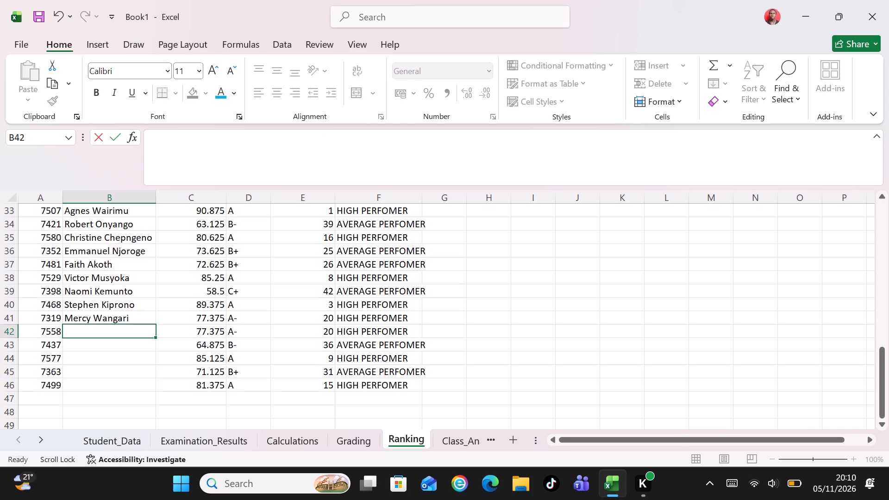
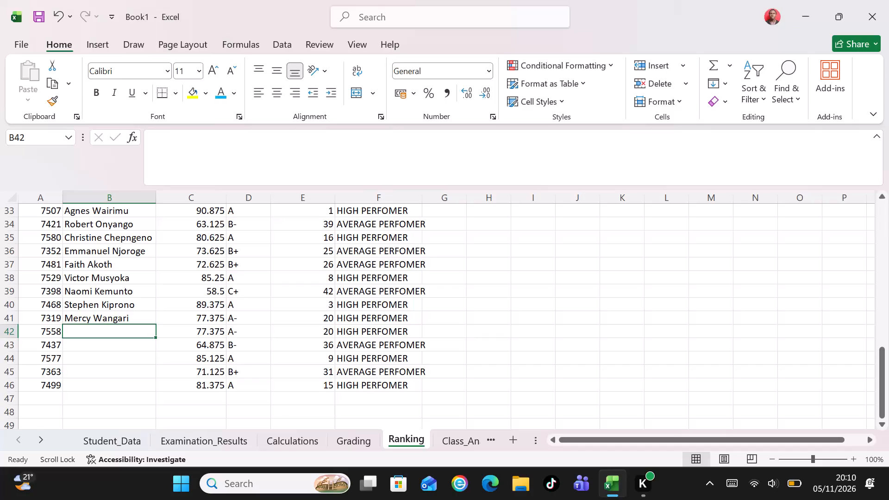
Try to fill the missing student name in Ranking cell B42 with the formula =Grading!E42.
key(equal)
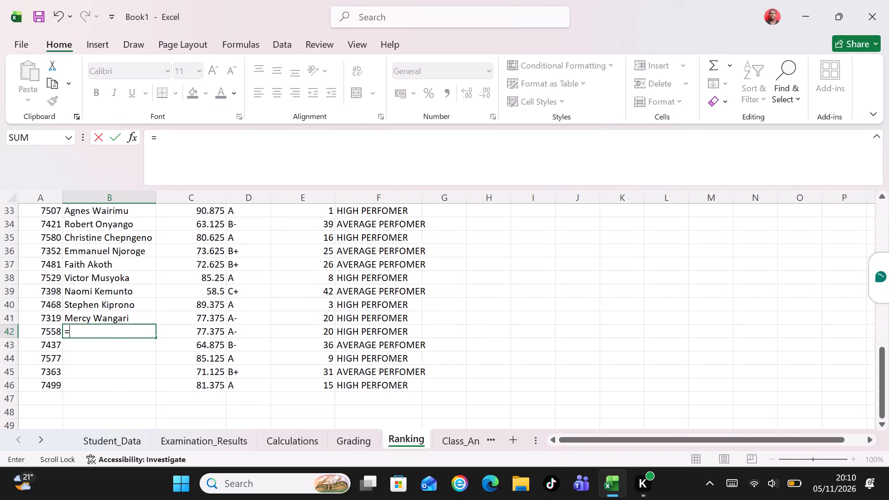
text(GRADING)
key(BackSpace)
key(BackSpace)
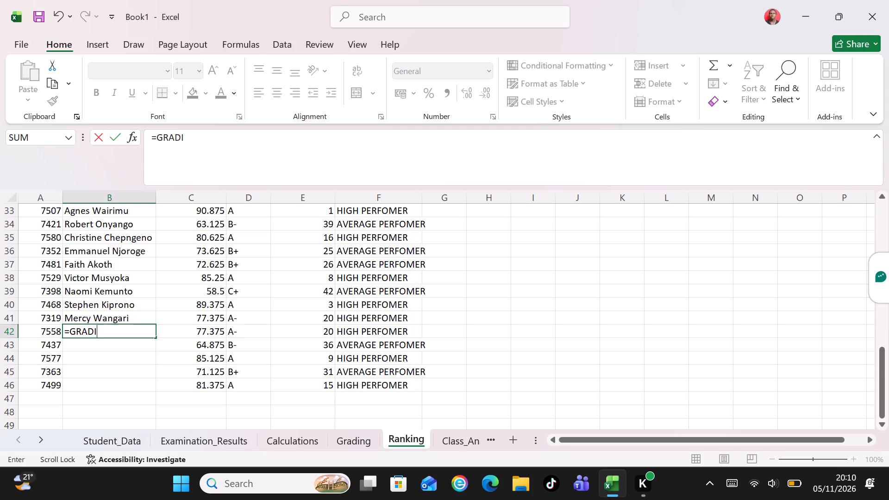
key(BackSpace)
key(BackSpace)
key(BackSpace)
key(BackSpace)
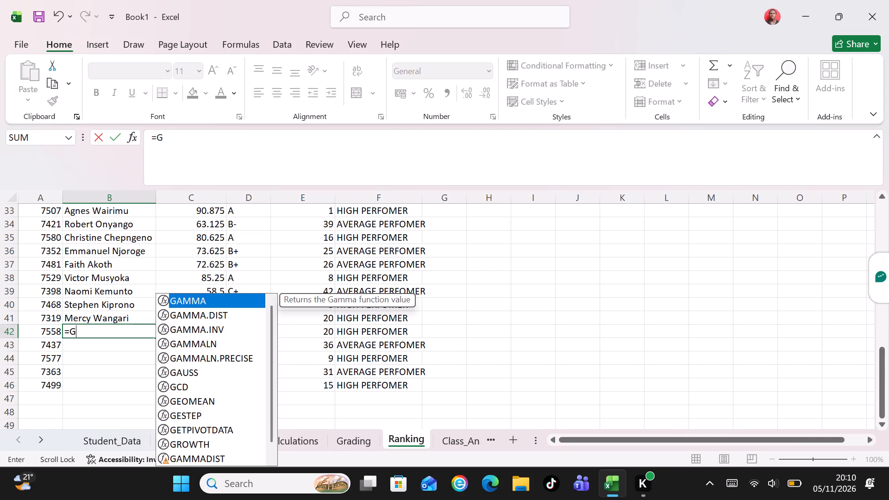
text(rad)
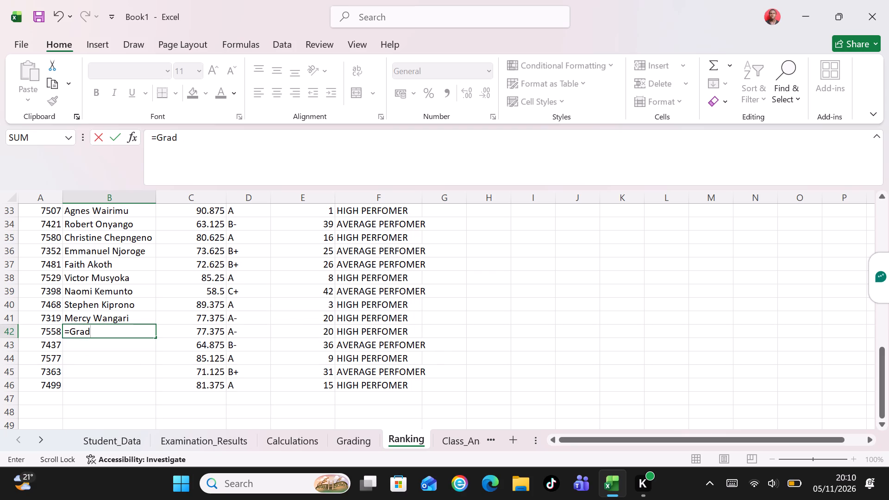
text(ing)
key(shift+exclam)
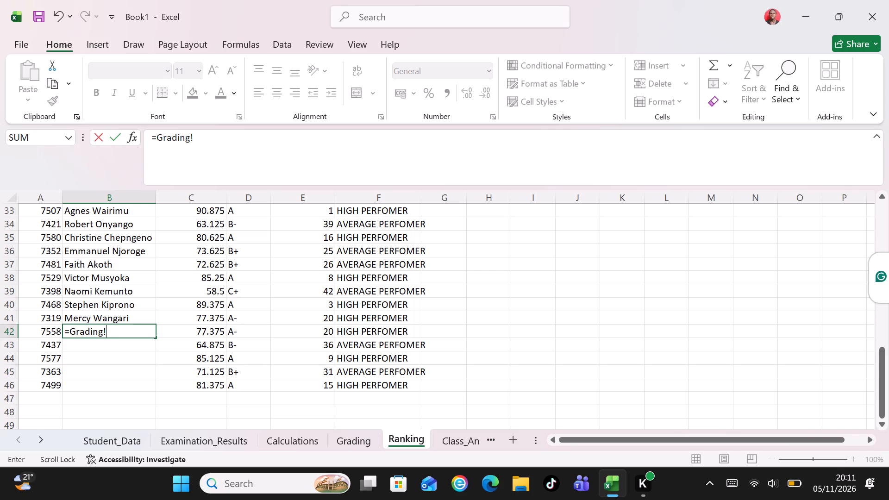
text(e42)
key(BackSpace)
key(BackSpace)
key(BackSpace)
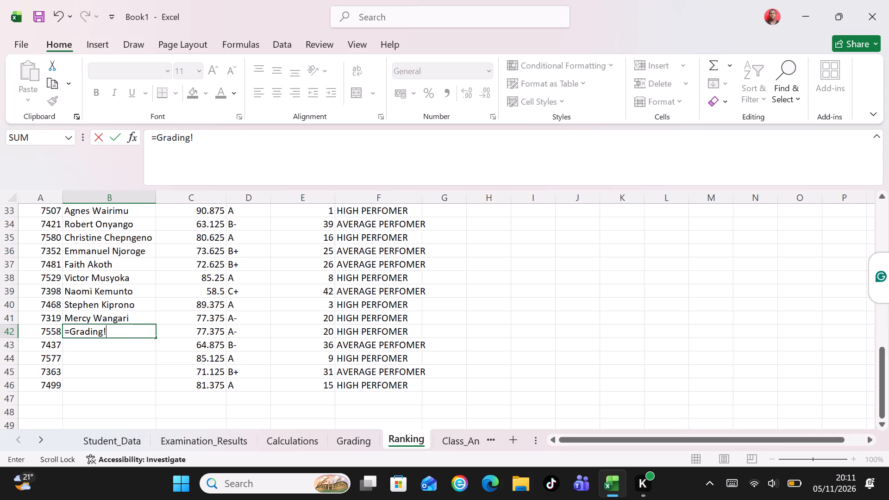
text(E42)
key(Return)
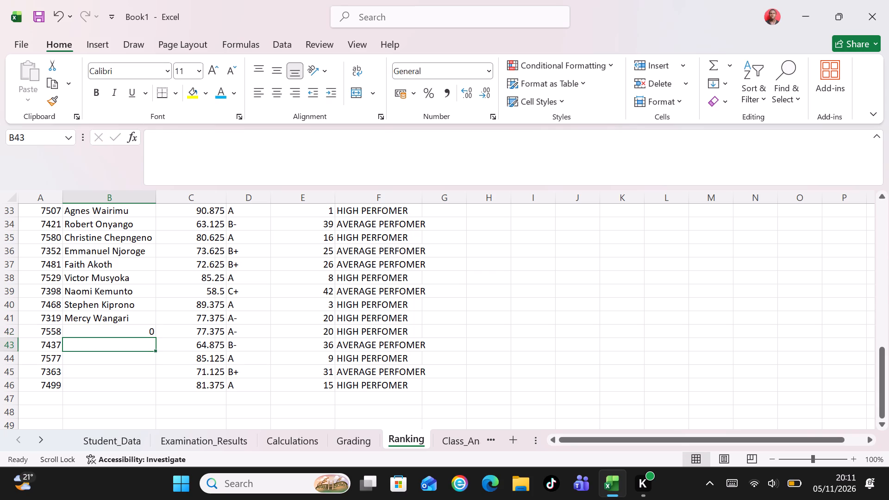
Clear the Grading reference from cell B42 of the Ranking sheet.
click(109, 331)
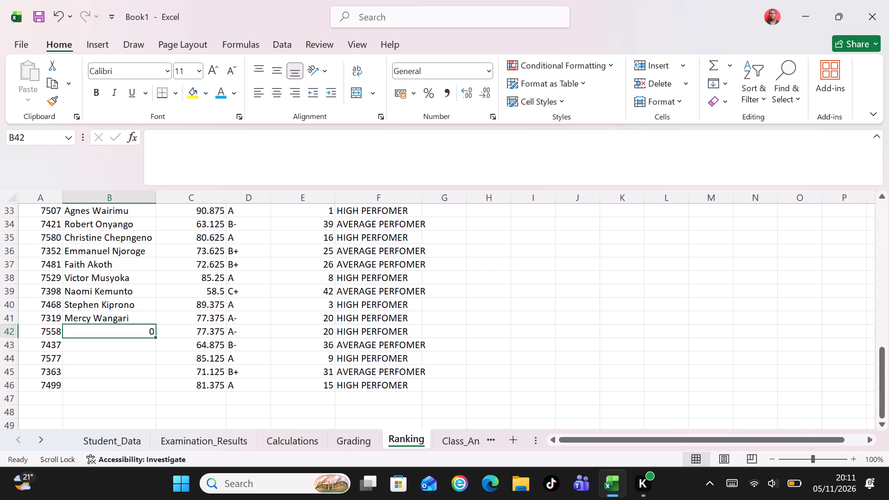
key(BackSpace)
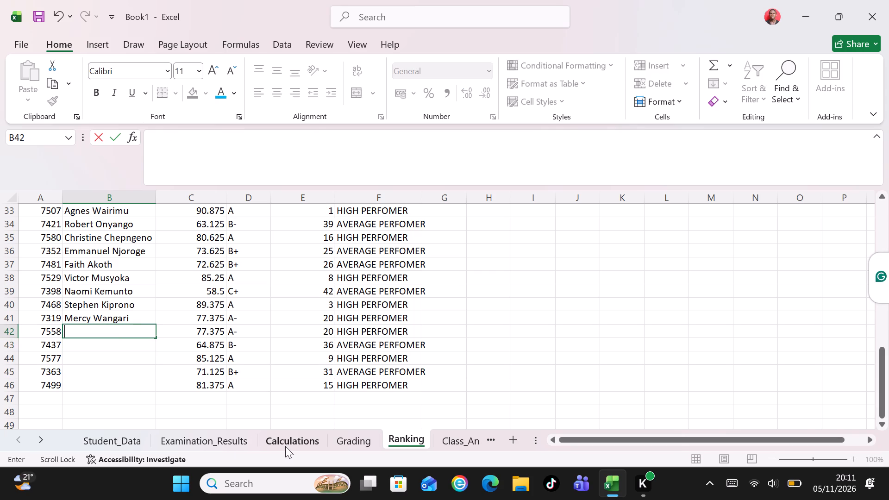
Trace the missing student name's source through Grading cell E42 and compare Calculations cells B42 and B41.
click(339, 451)
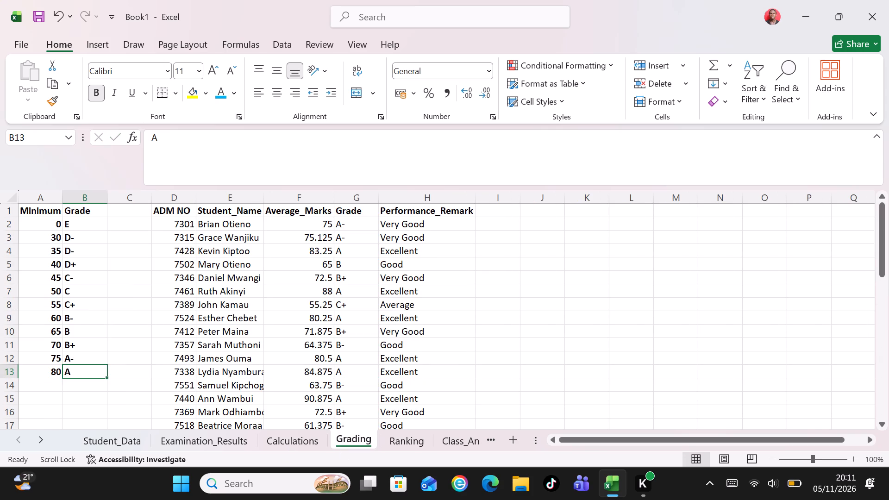
key(Page_Down)
key(Page_Down)
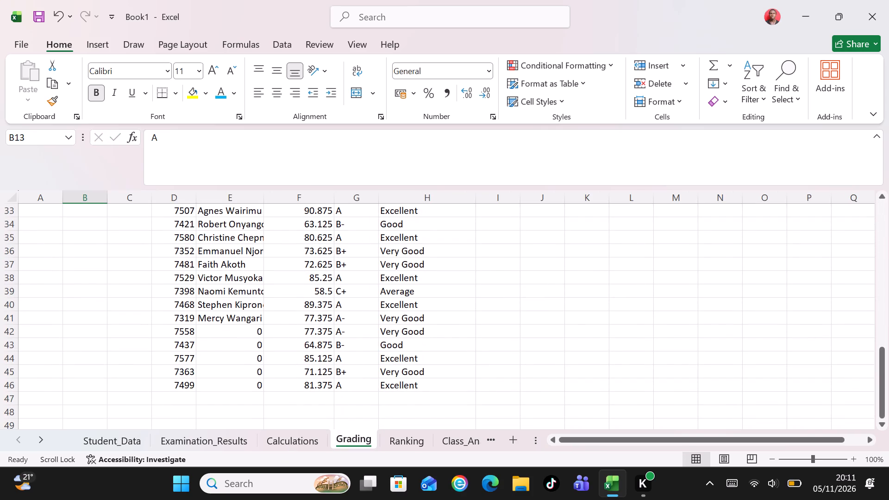
click(247, 331)
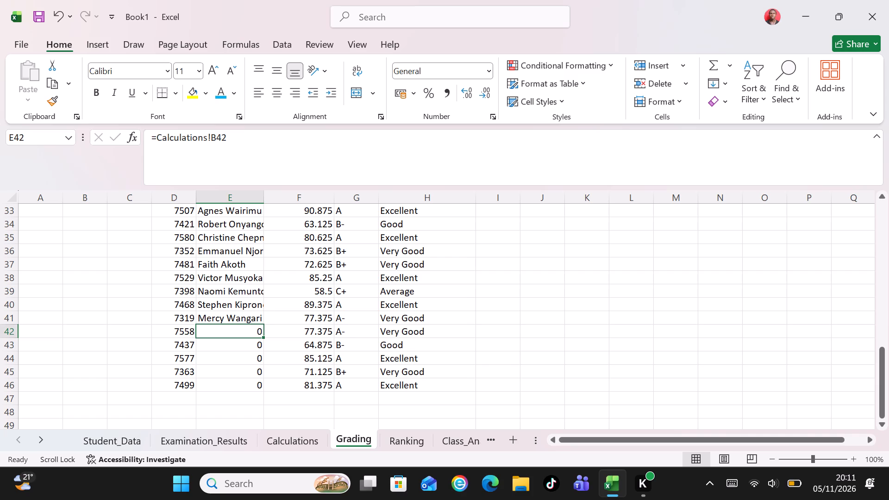
click(287, 437)
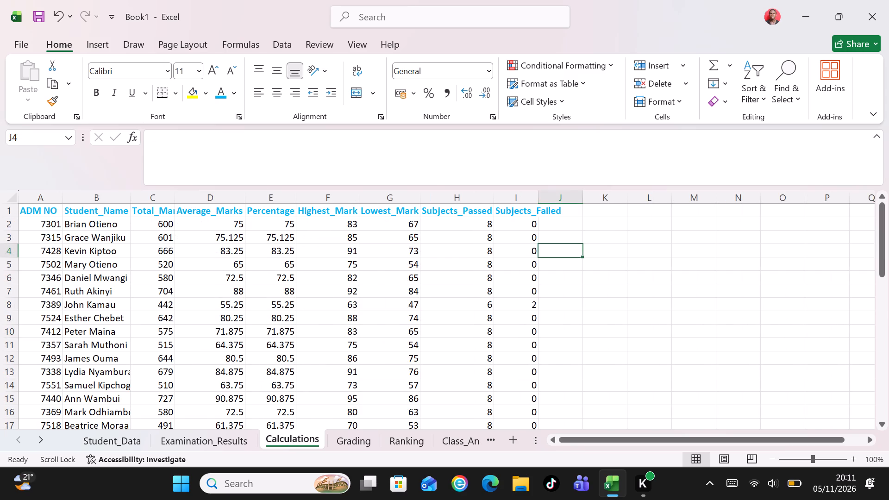
key(Down)
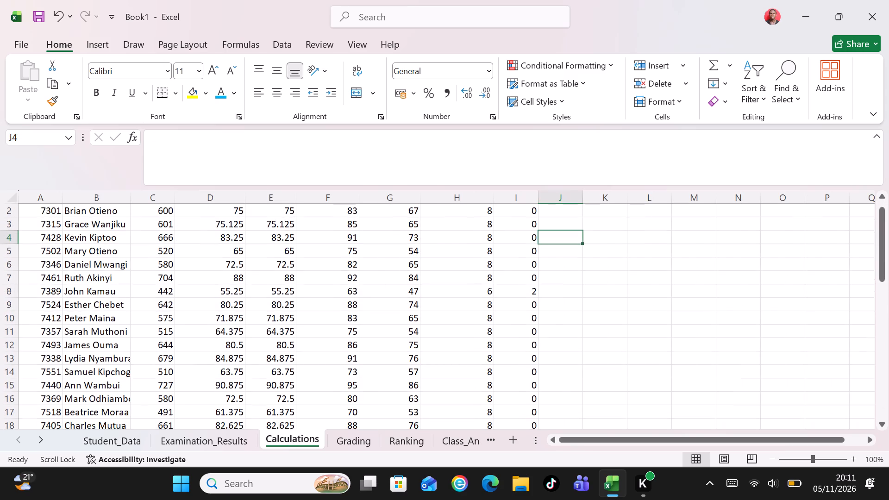
key(Down)
key(Page_Down)
key(Page_Down)
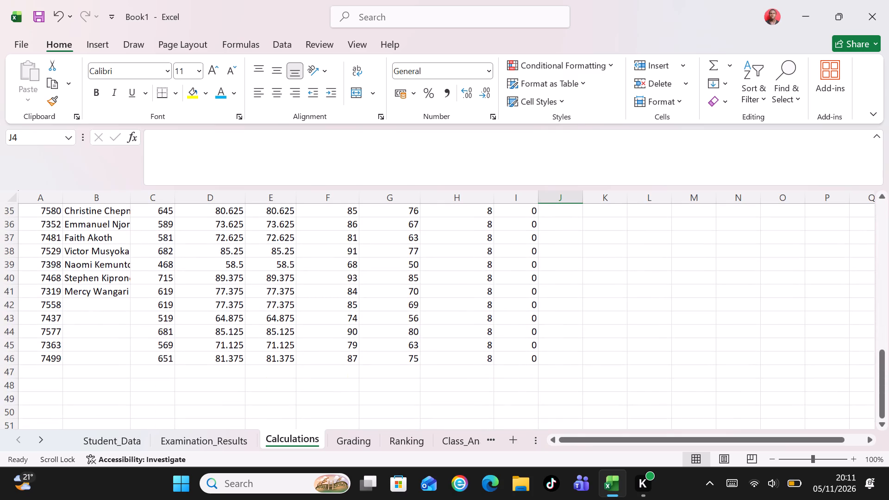
click(101, 304)
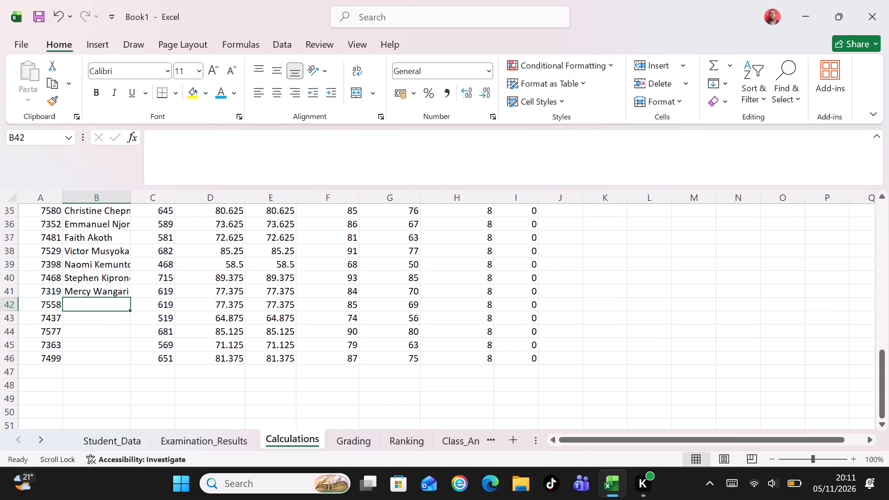
click(101, 294)
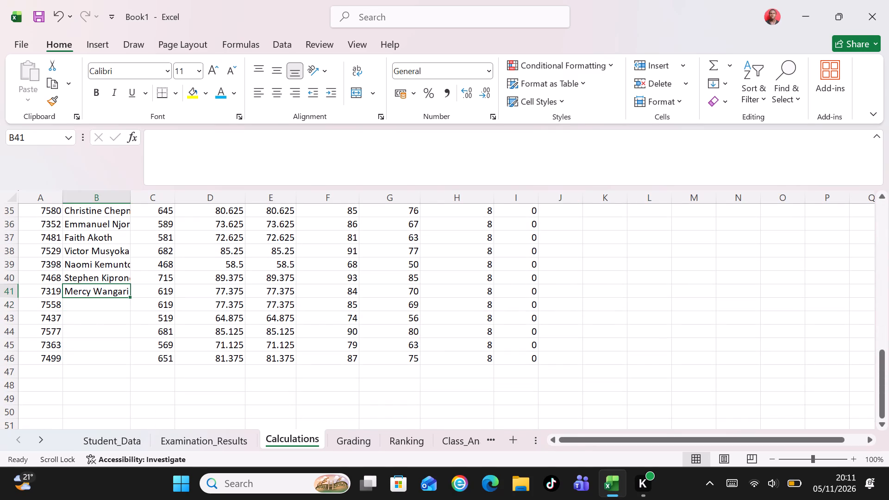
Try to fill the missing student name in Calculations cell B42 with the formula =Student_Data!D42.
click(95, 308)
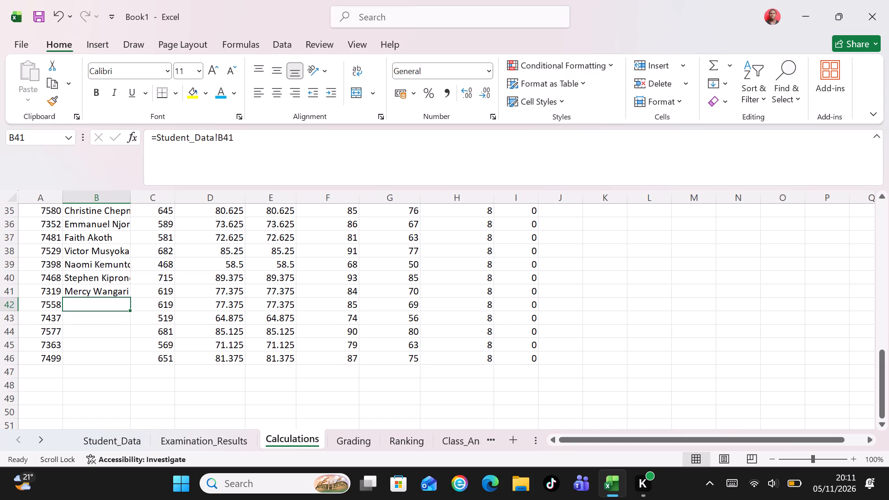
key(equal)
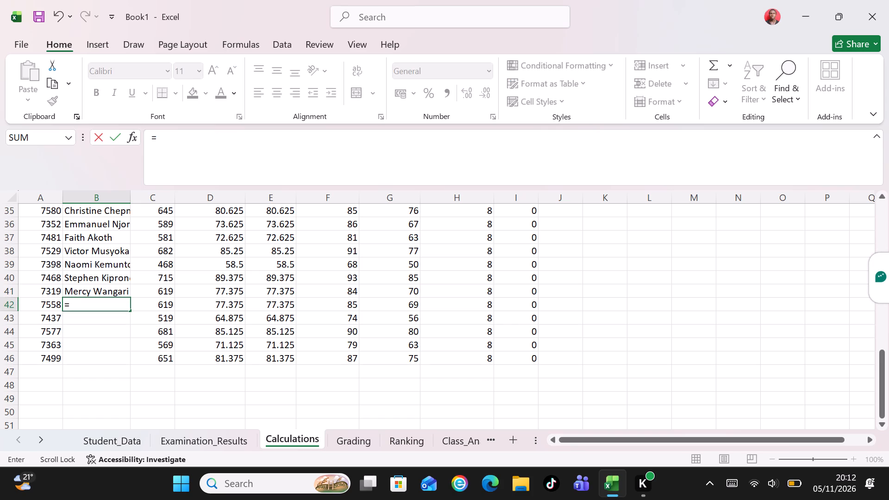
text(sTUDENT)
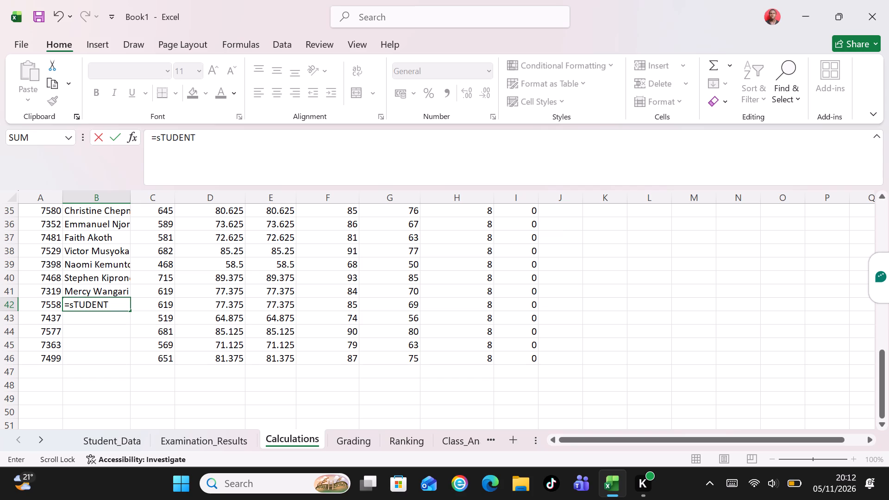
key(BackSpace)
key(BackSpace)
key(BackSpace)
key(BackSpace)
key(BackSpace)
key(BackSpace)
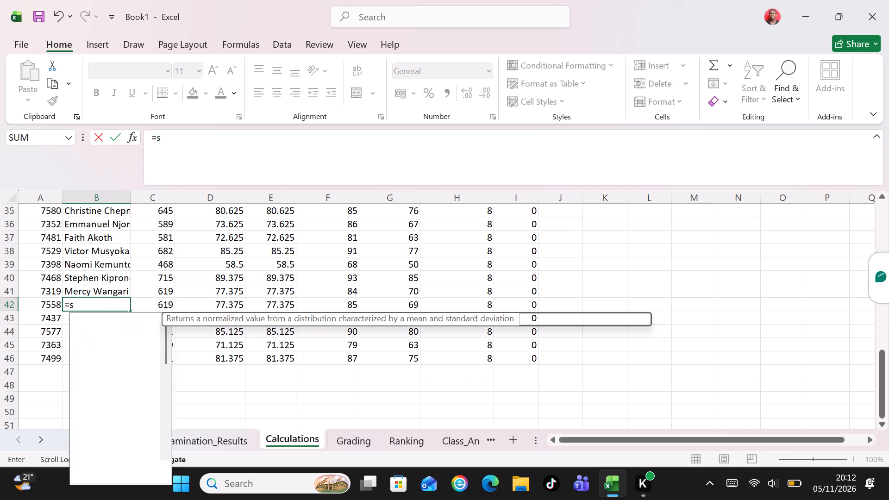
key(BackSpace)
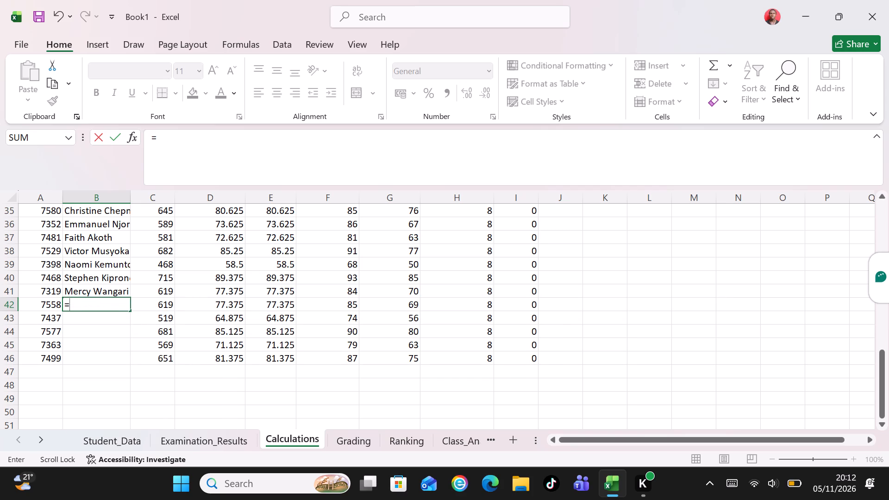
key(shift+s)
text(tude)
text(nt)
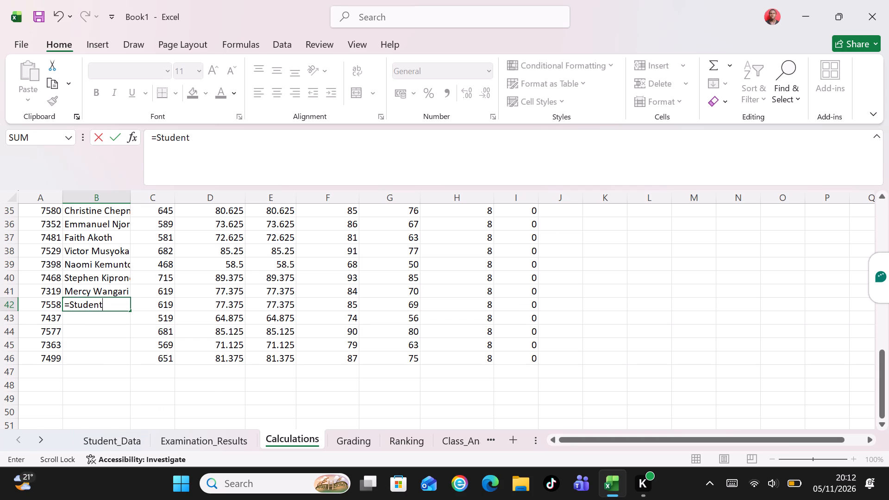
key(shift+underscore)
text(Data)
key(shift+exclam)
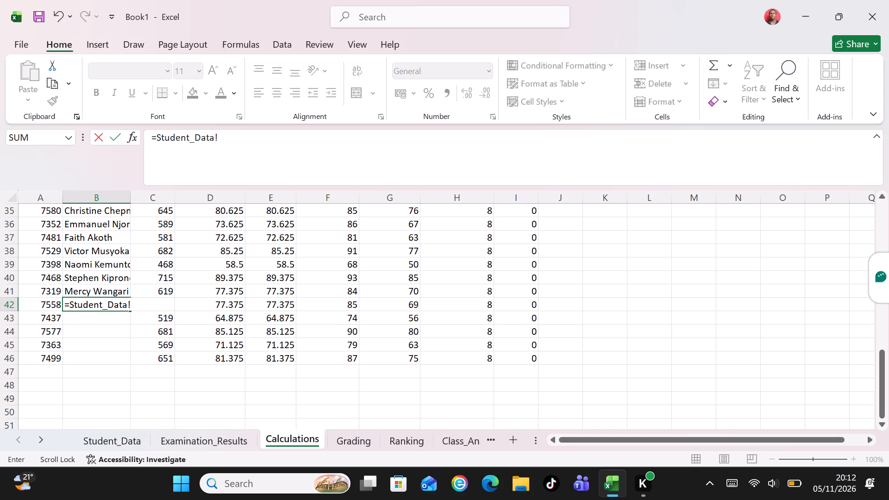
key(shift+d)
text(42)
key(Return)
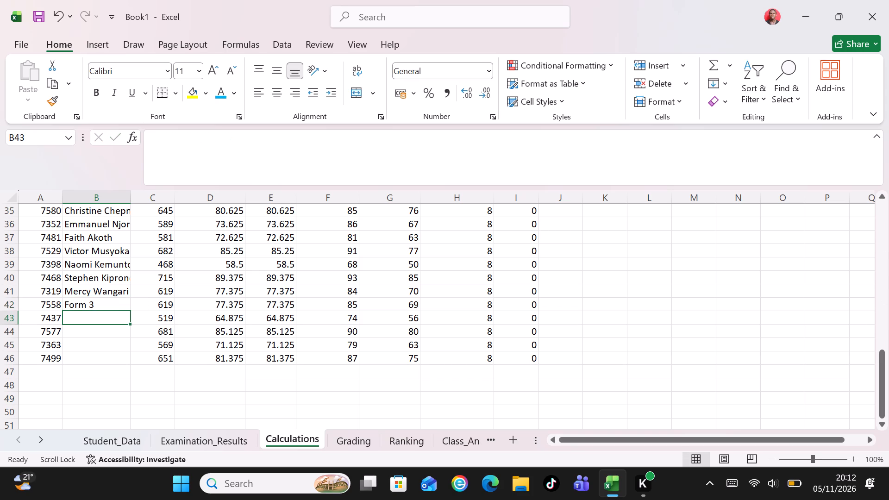
Replace the formula in Calculations cell B42 with =Student_Data!B42 to pull in the student name.
click(93, 305)
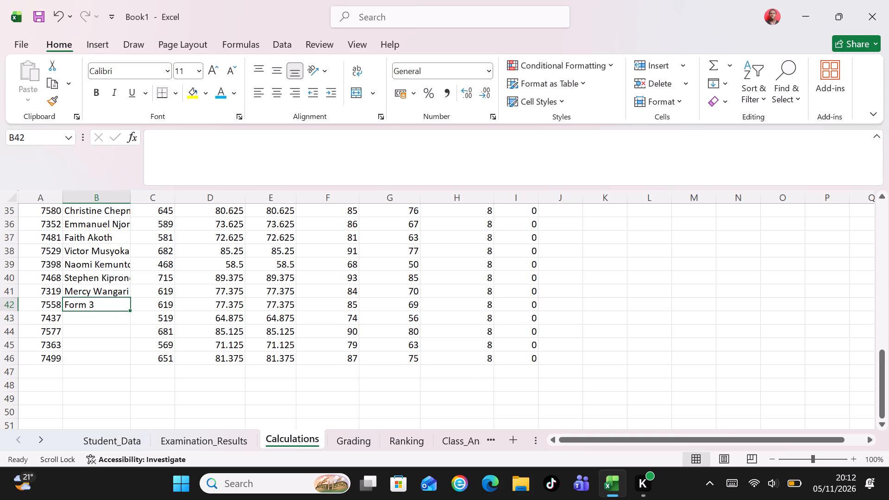
click(98, 295)
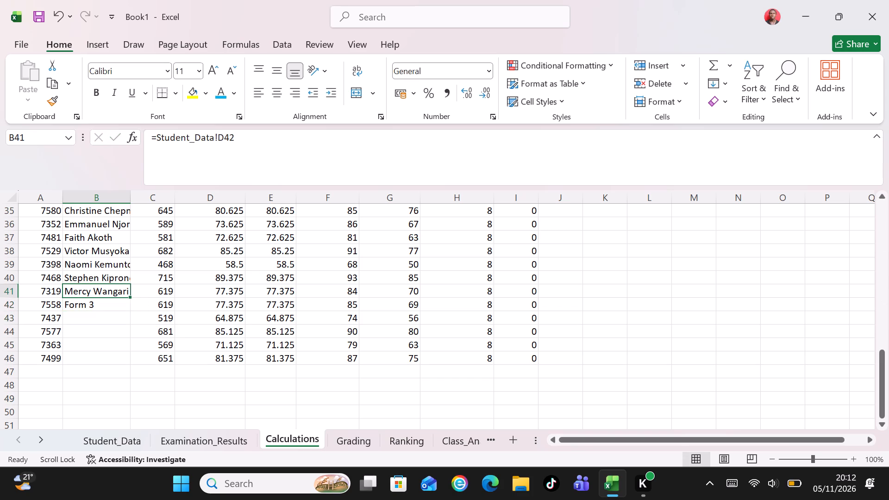
click(97, 304)
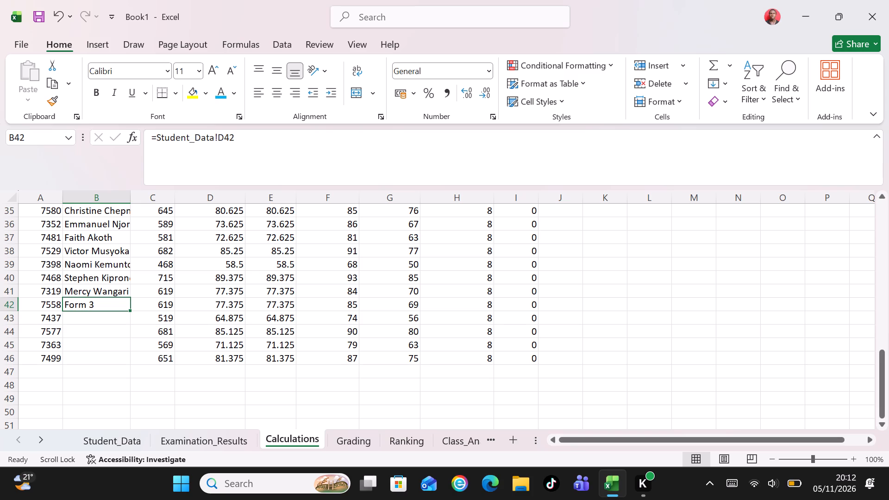
key(BackSpace)
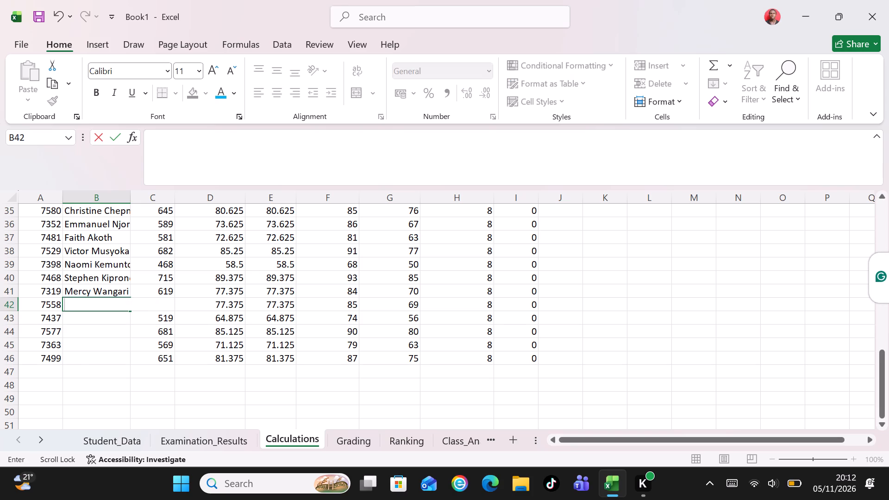
key(equal)
text(Stude)
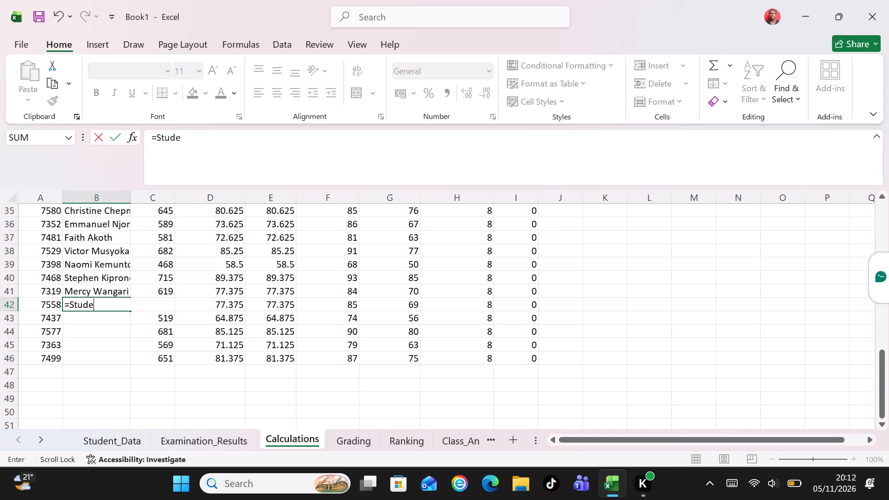
text(nt)
key(shift+underscore)
text(Dta)
key(BackSpace)
key(BackSpace)
text(ata)
key(shift+exclam)
key(shift+b)
text(42)
key(Return)
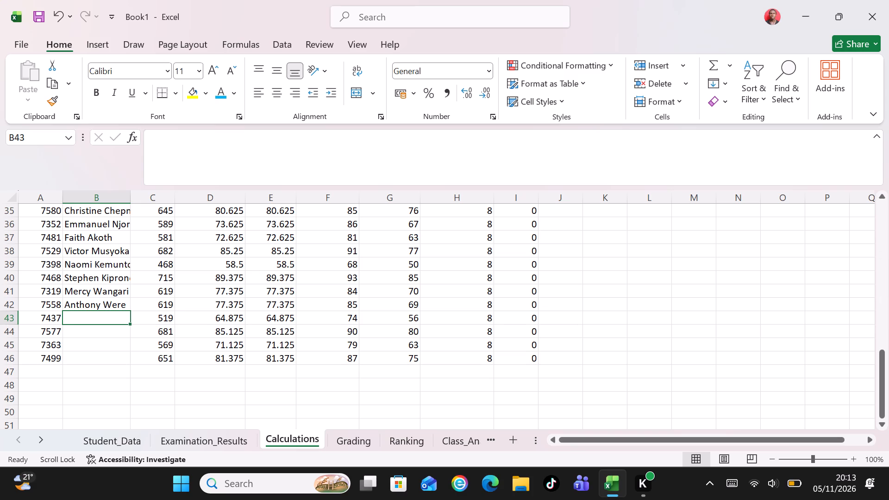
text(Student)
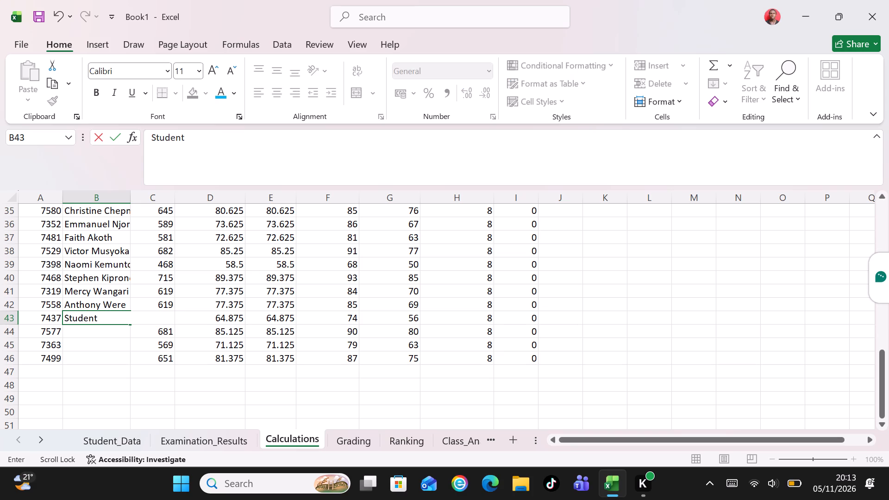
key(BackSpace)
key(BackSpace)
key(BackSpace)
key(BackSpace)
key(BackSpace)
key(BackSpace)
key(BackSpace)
Fill the missing student name in Calculations cell B43 with the formula =Student_Data!B43.
key(equal)
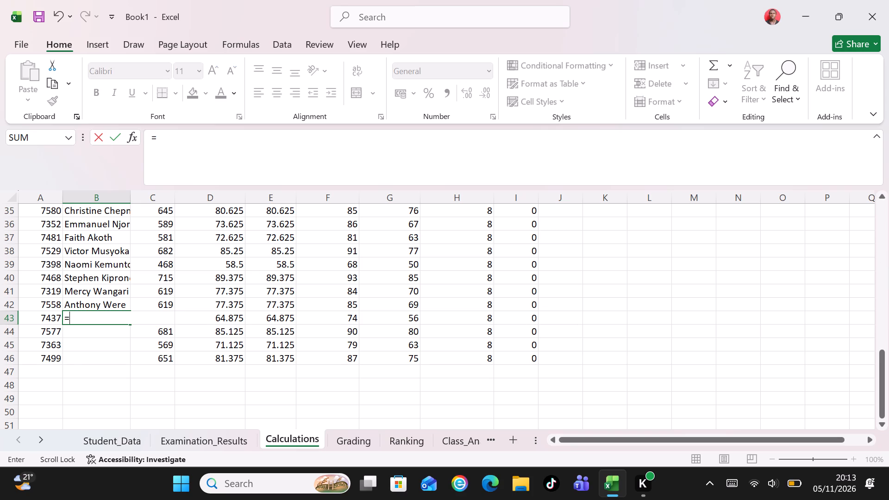
text(Student)
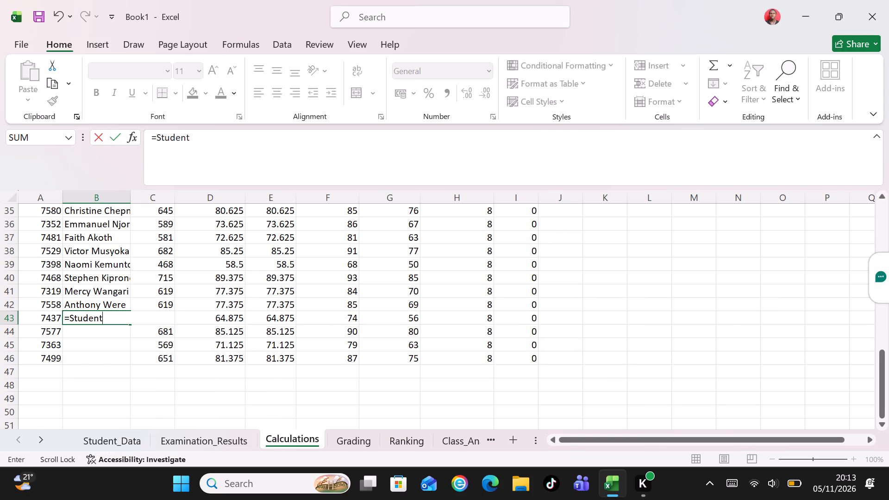
key(shift+underscore)
key(shift+d)
text(ta)
key(BackSpace)
key(BackSpace)
text(ata)
key(shift+exclam)
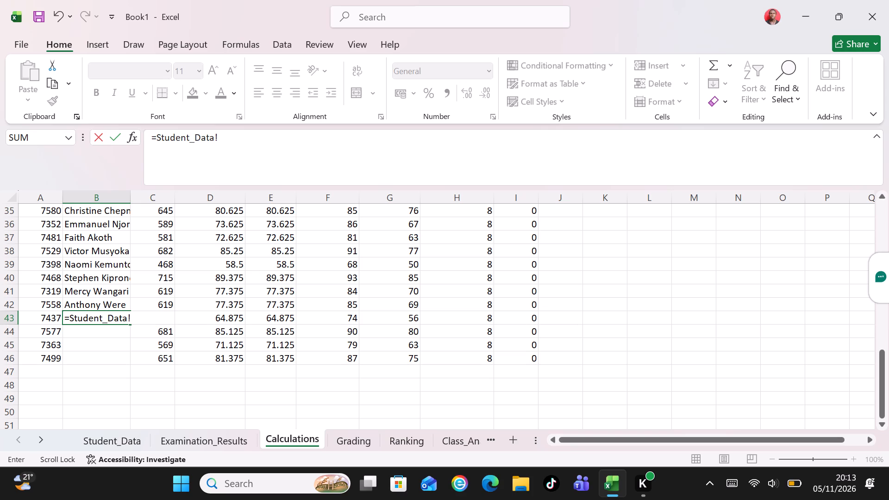
key(b)
key(BackSpace)
key(shift+b)
text(43)
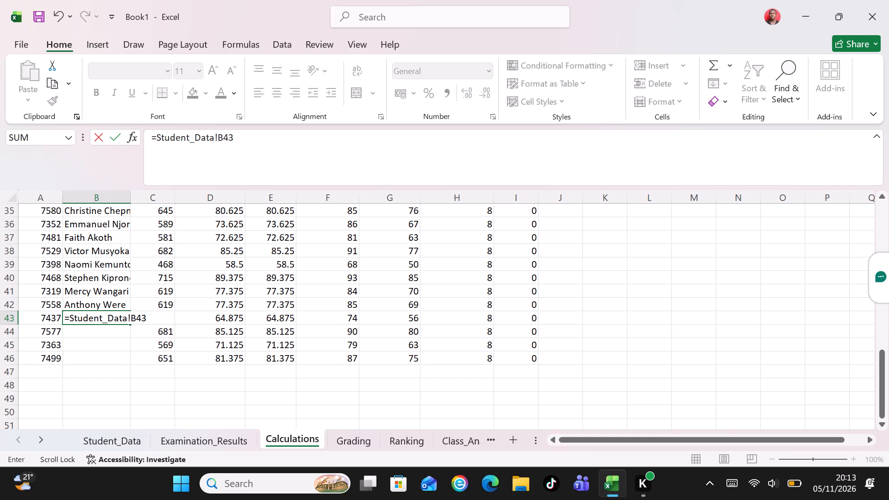
key(Return)
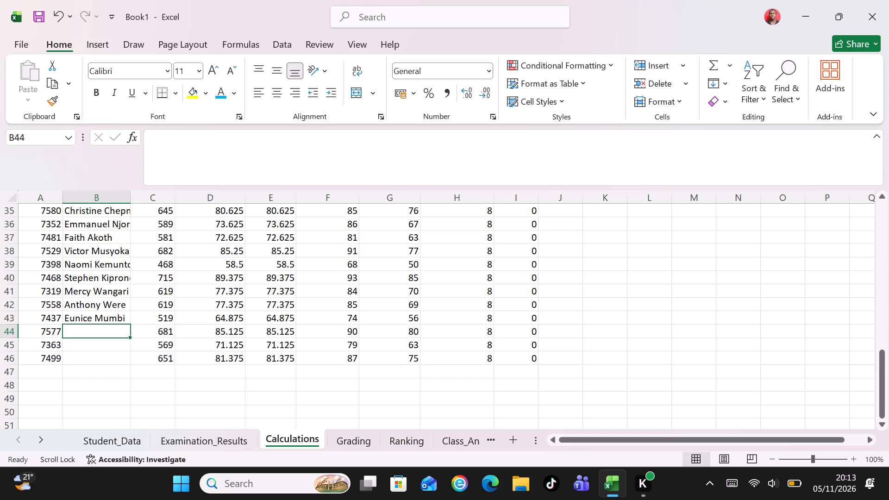
Fill the missing student name in Calculations cell B44 with the formula =Student_Data!B44.
key(equal)
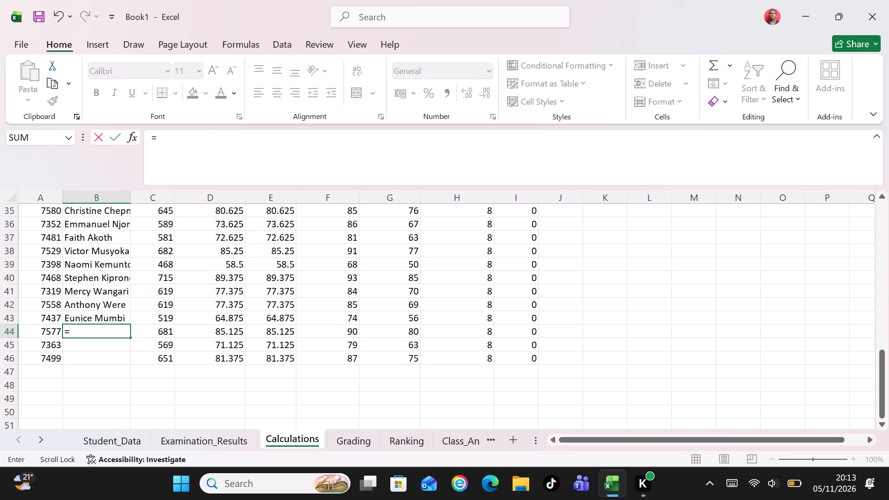
text(Stude)
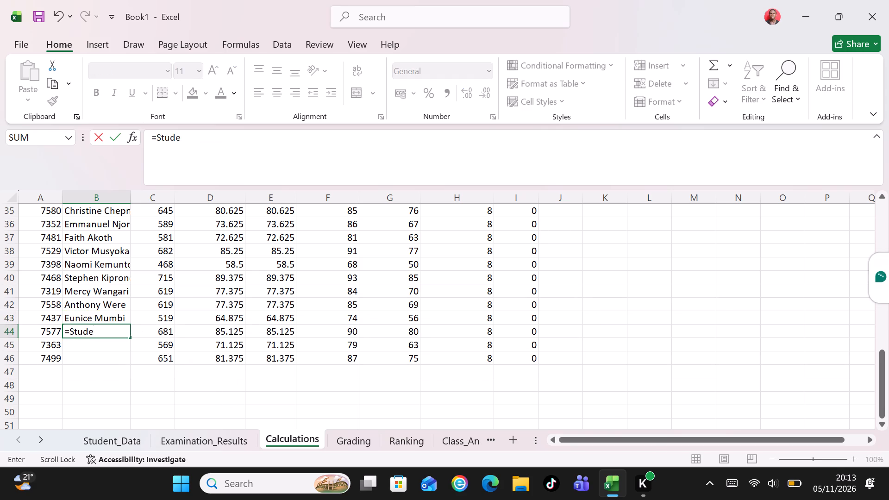
text(nt)
key(shift+underscore)
text(Dta)
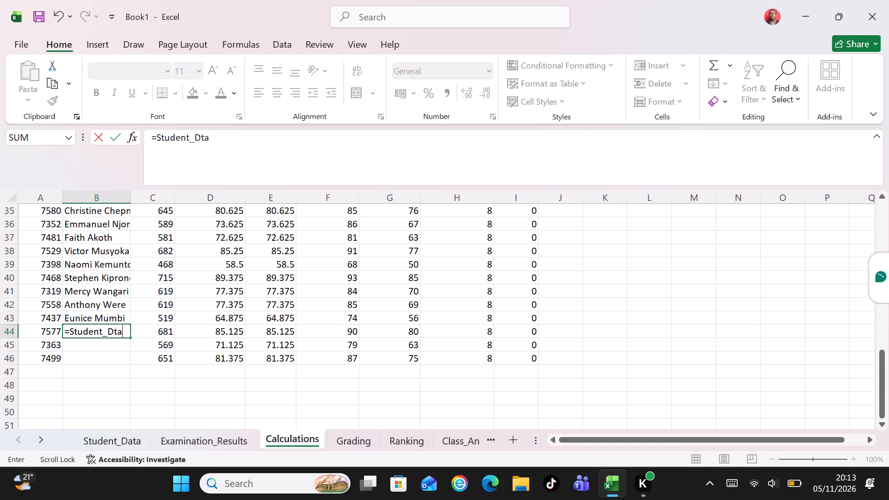
key(BackSpace)
key(BackSpace)
text(ata)
key(shift+b)
key(BackSpace)
key(shift+exclam)
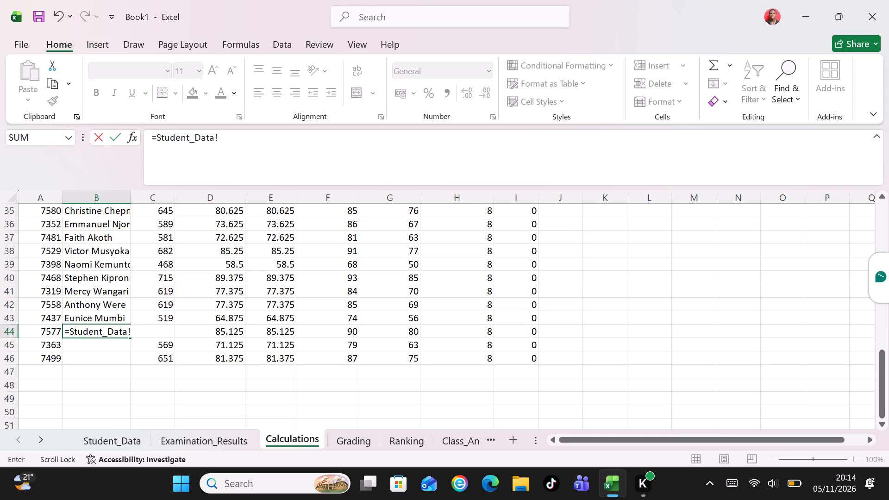
key(shift+b)
text(44)
key(Return)
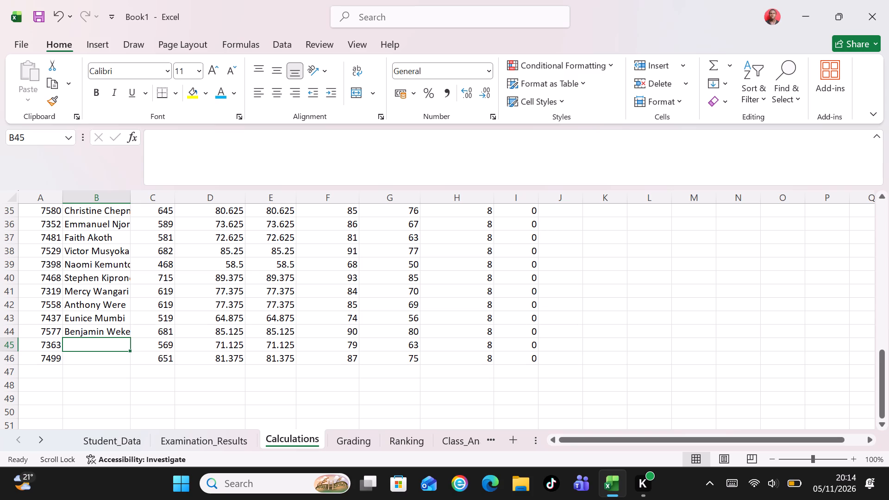
Fill the missing student name in Calculations cell B45 with the formula =Student_Data!B45.
key(equal)
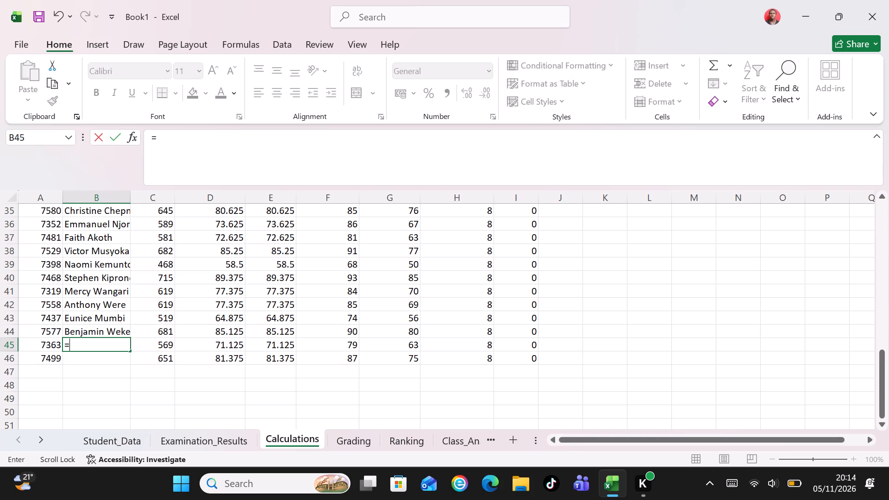
key(shift+s)
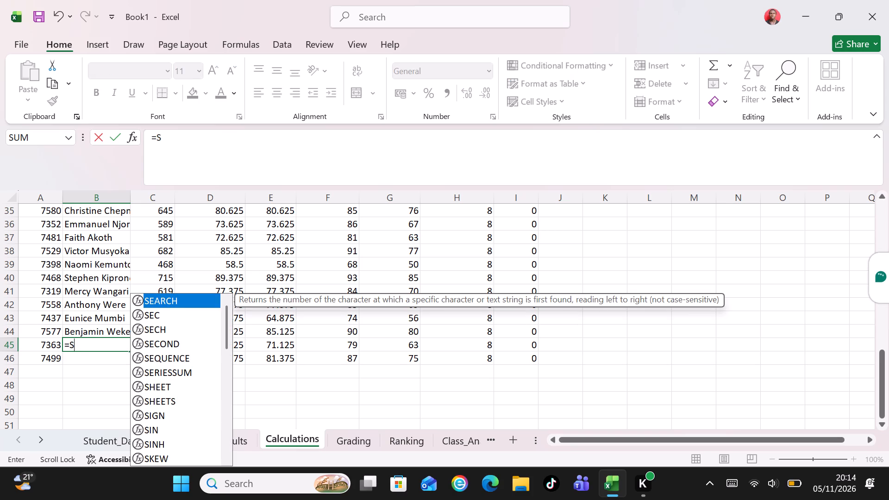
text(tuden)
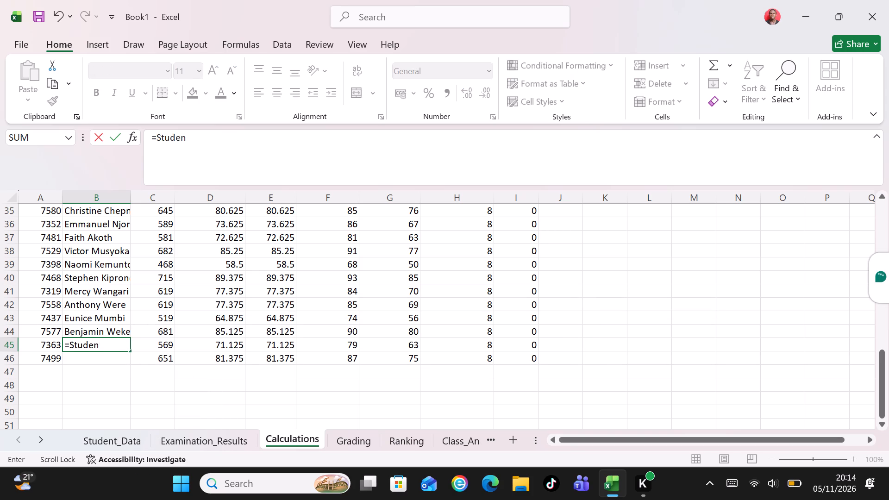
key(t)
key(shift+underscore)
text(Data)
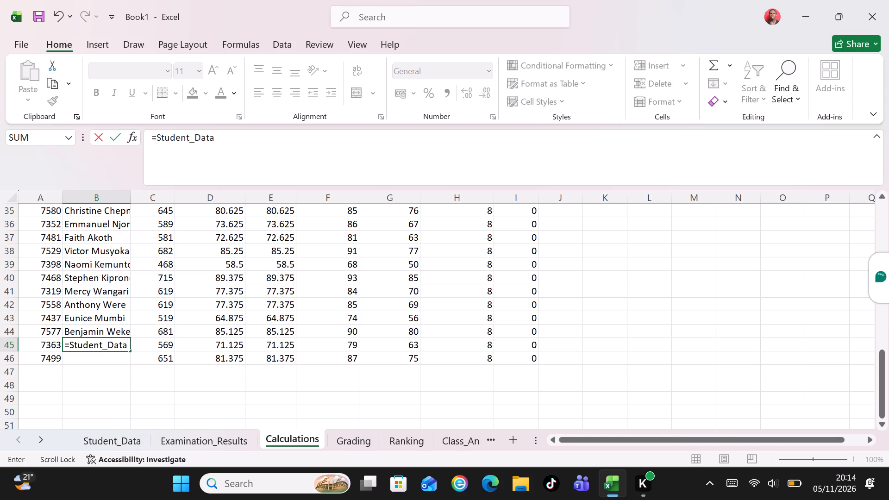
key(shift+exclam)
key(shift+b)
text(45)
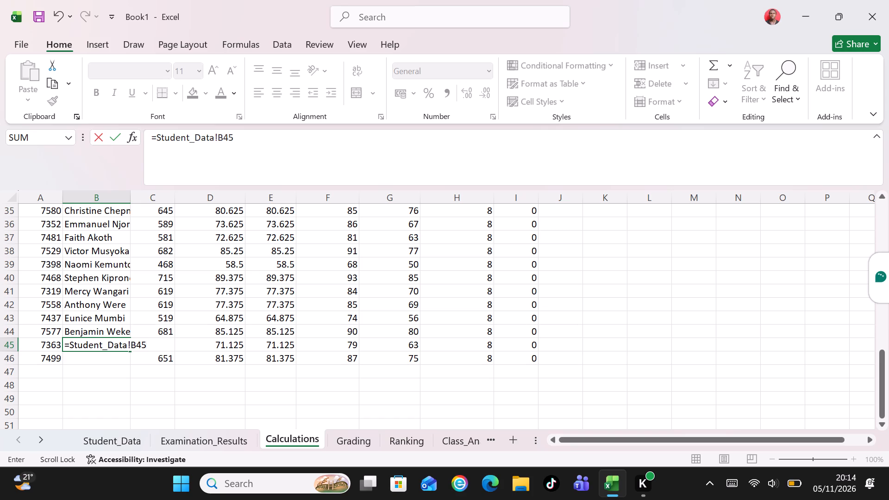
key(Return)
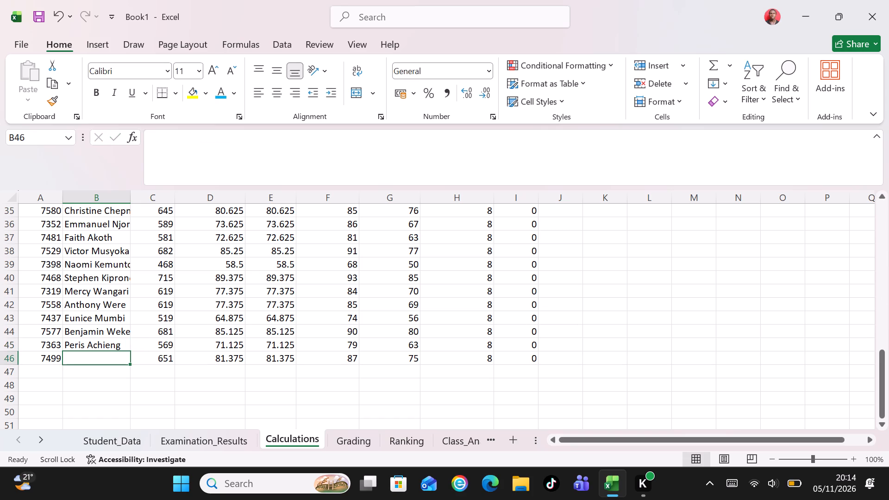
Fill the missing student name in Calculations cell B46 with the formula =Student_Data!B46.
key(equal)
text(Student)
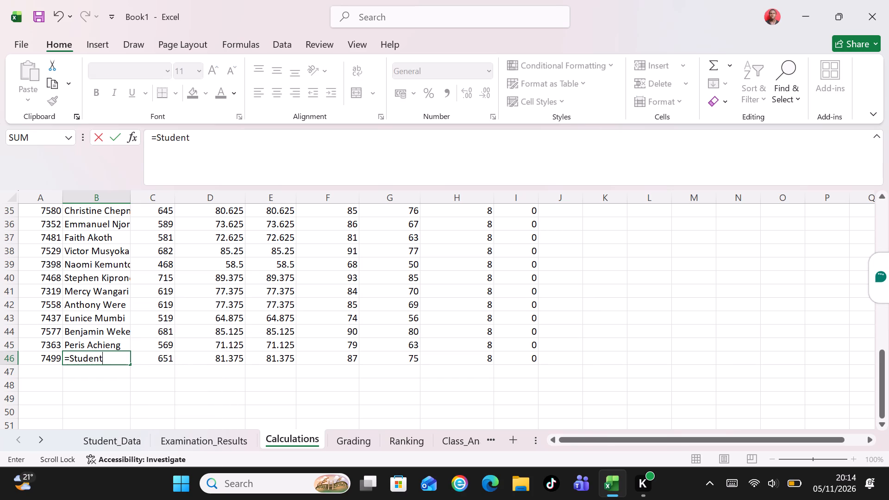
key(shift+underscore)
text(Data)
key(shift+exclam)
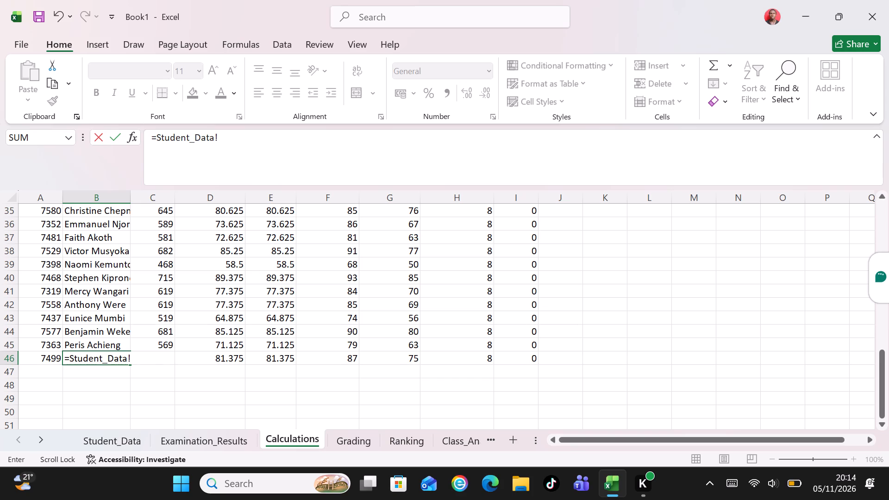
key(shift+b)
text(46)
key(Return)
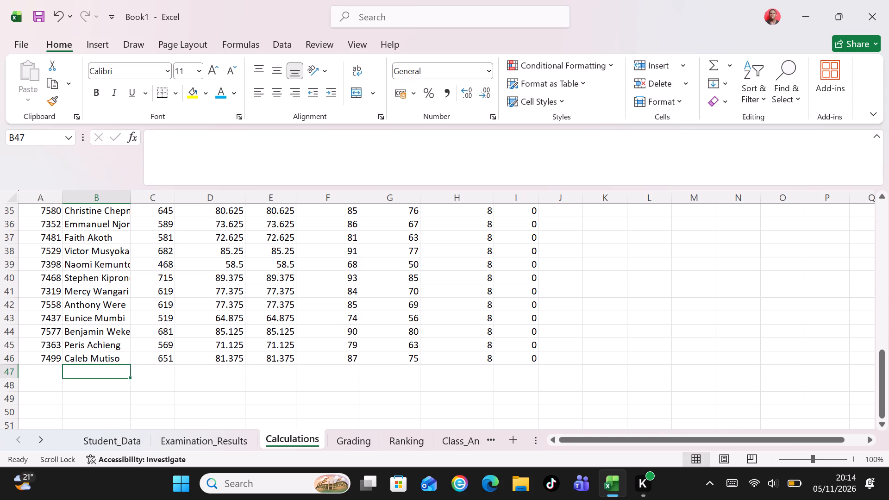
Compare the student name columns for rows 42 to 46 on the Grading and Ranking sheets.
click(345, 443)
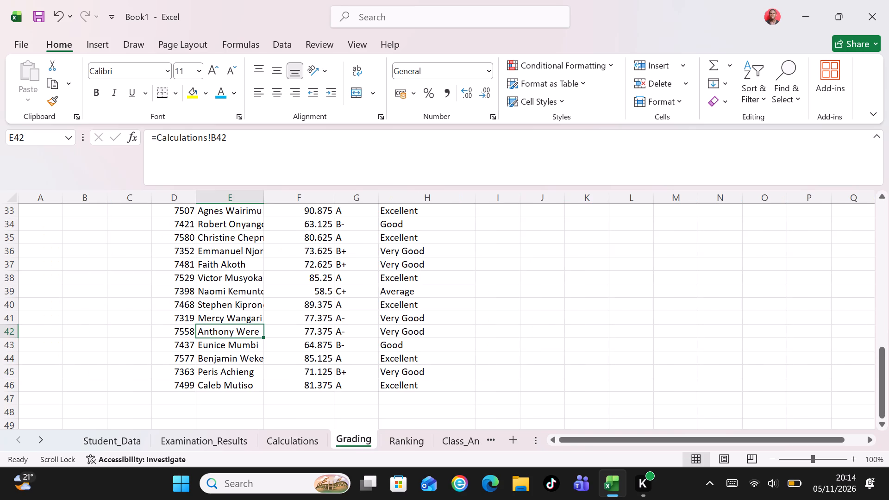
click(403, 439)
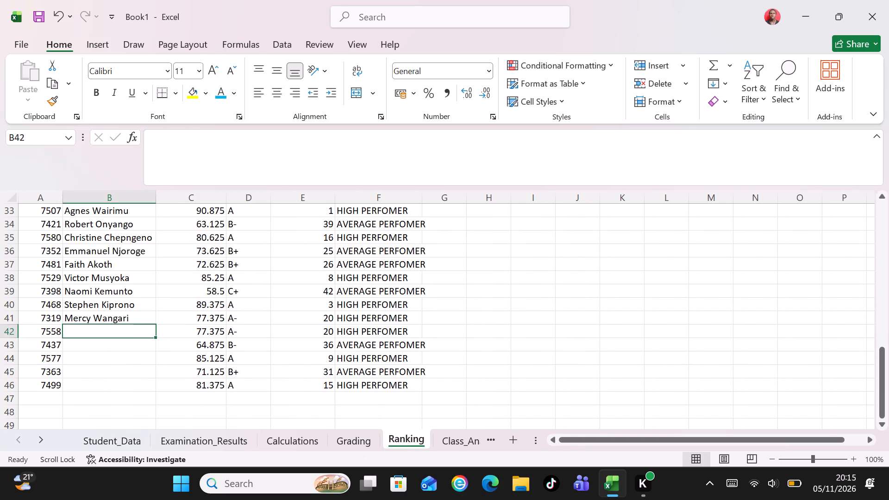
click(111, 334)
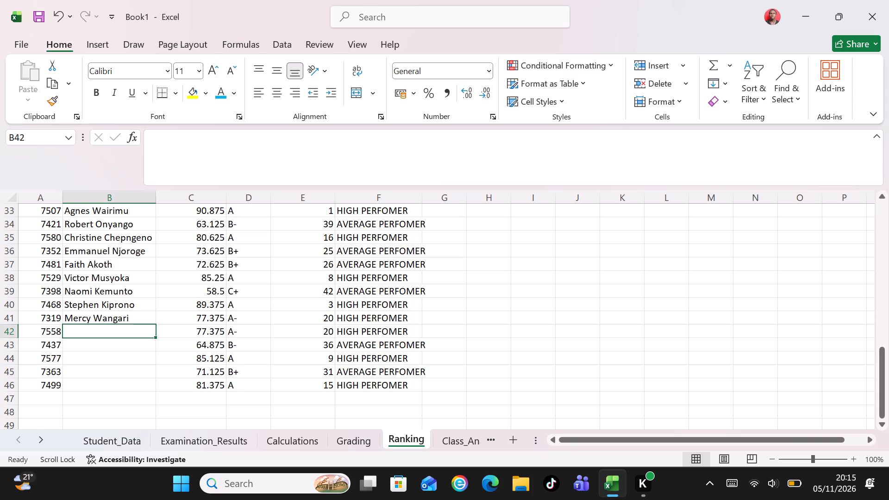
click(350, 445)
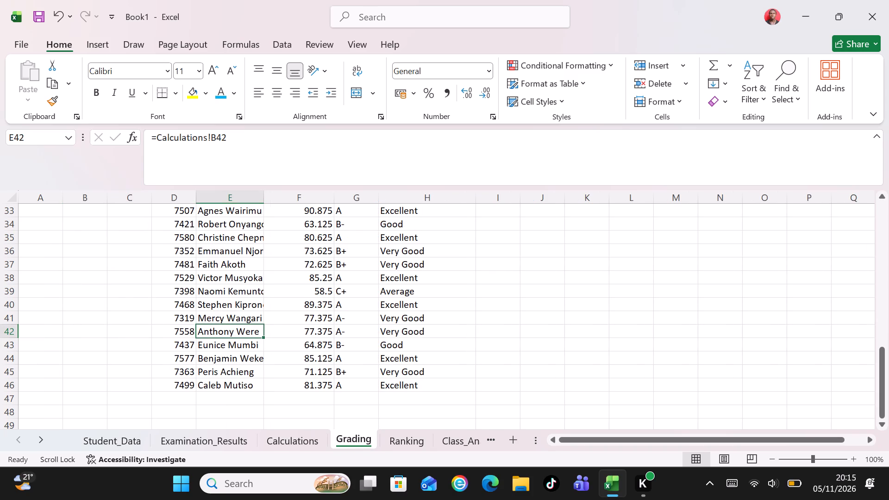
click(349, 437)
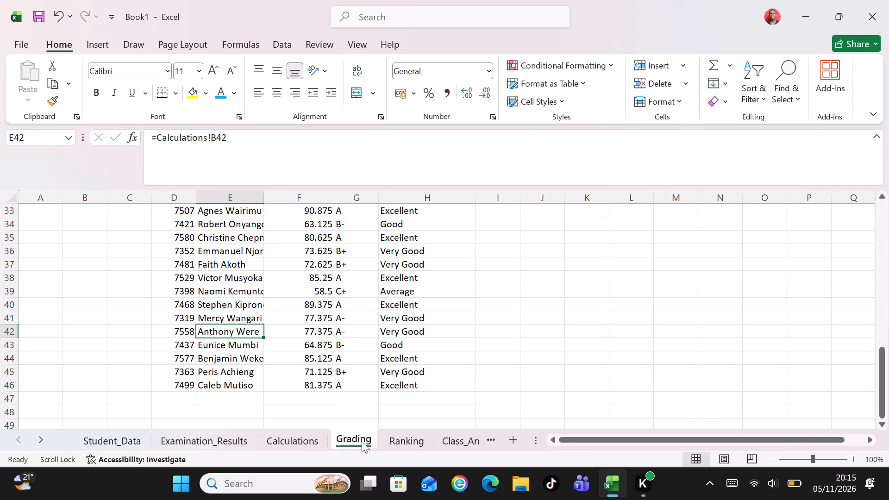
click(401, 435)
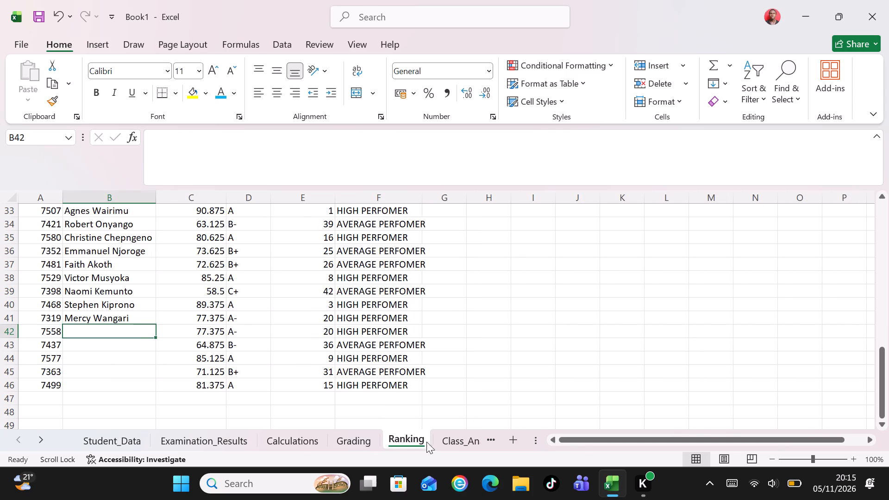
click(453, 444)
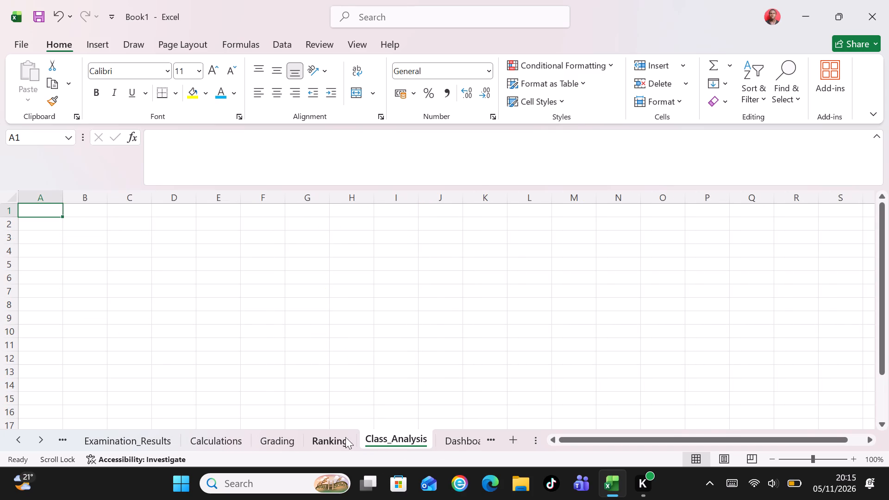
Fill the missing student name in cell B42 of the Ranking sheet with the formula =Grading!E42.
click(330, 435)
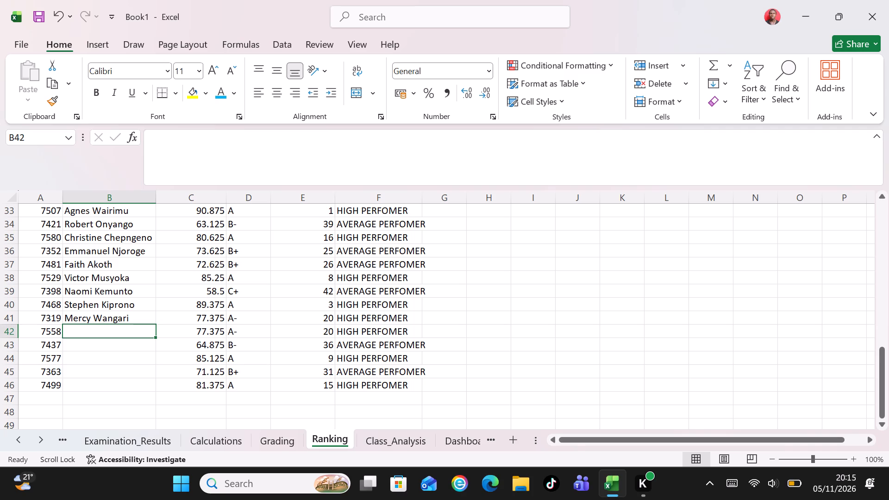
key(equal)
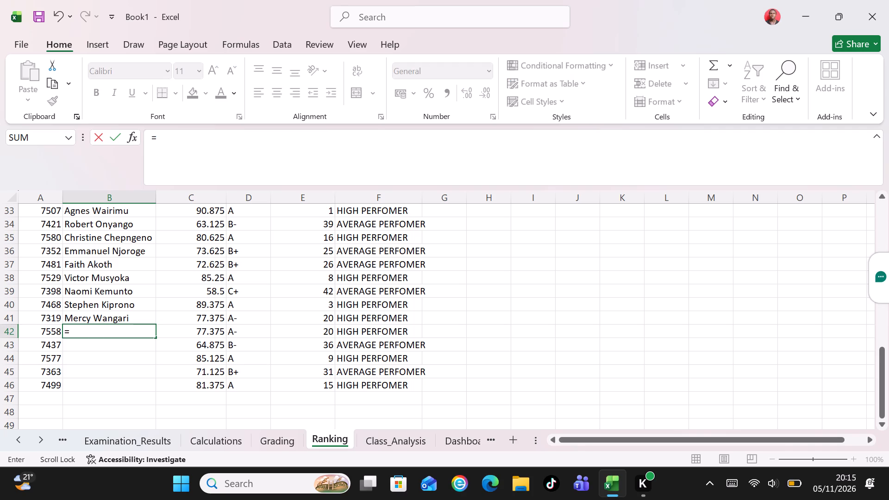
text(Grad)
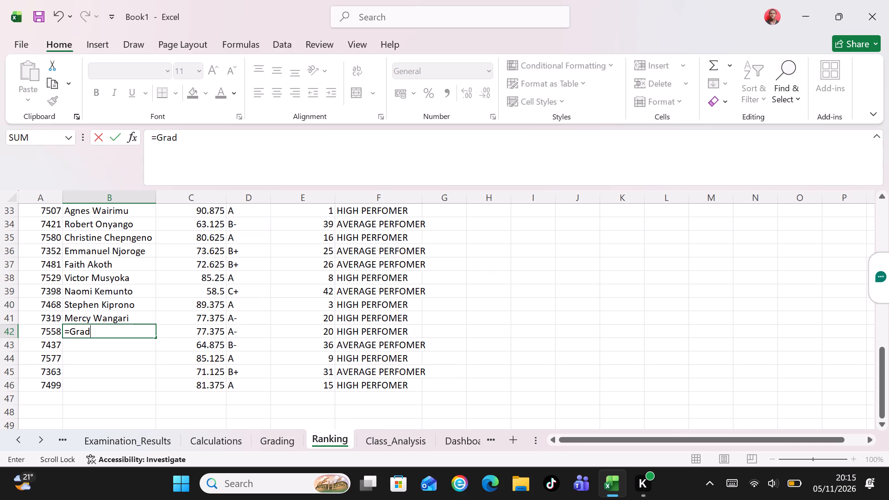
text(ing)
key(shift+exclam)
key(shift+e)
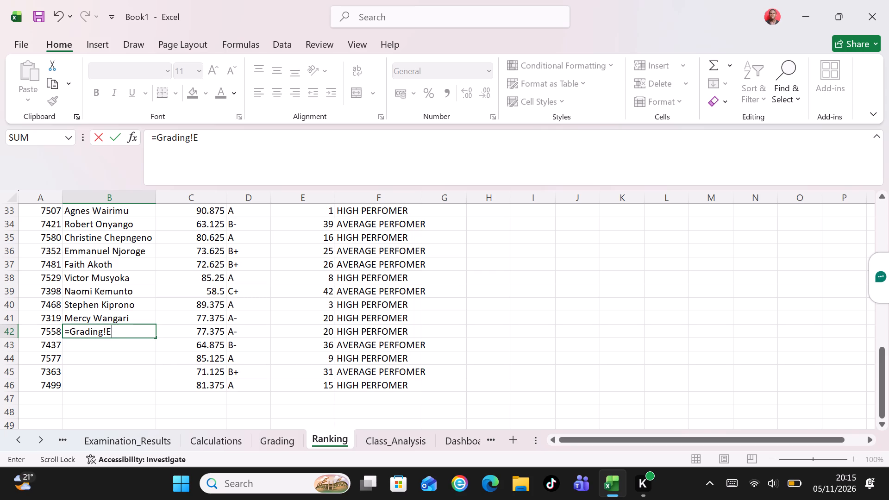
text(42)
key(Return)
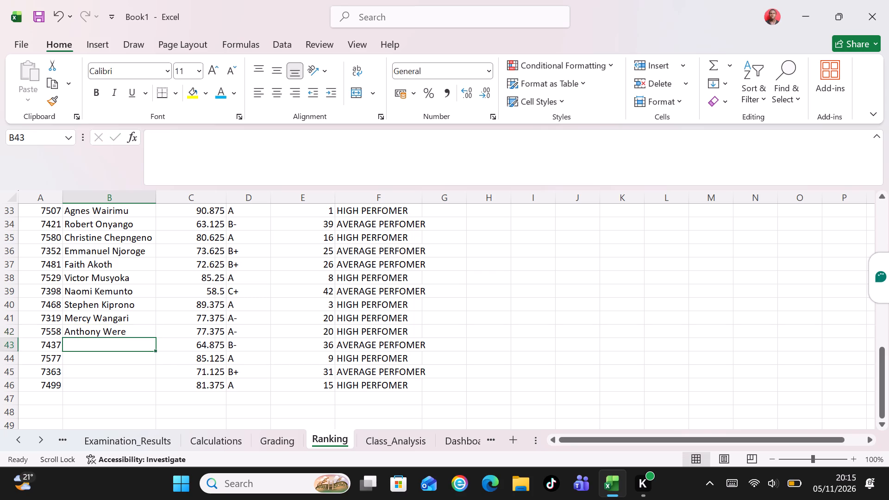
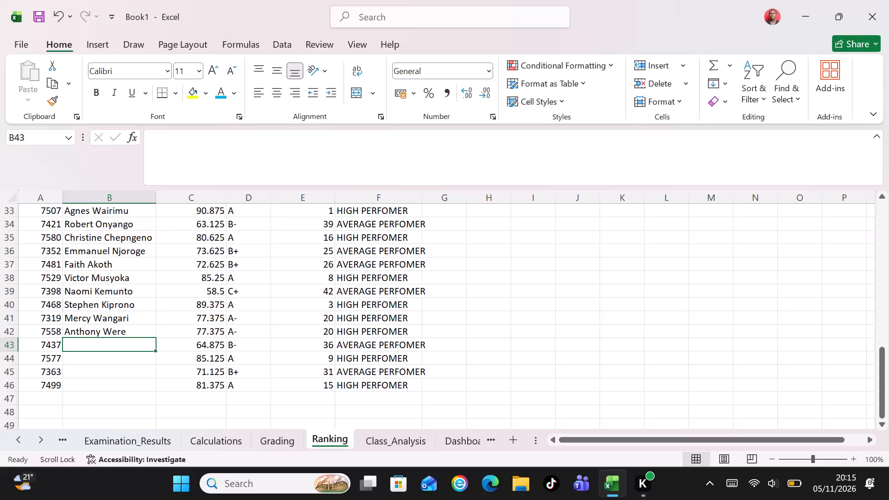
Fill the missing student name in cell B43 of the Ranking sheet with the formula =Grading!E43.
key(equal)
text(Grading)
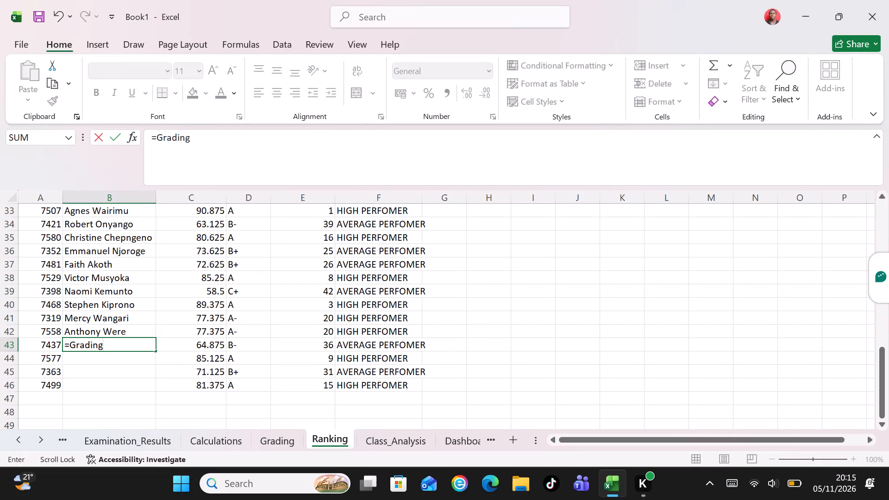
text(!e)
text(43)
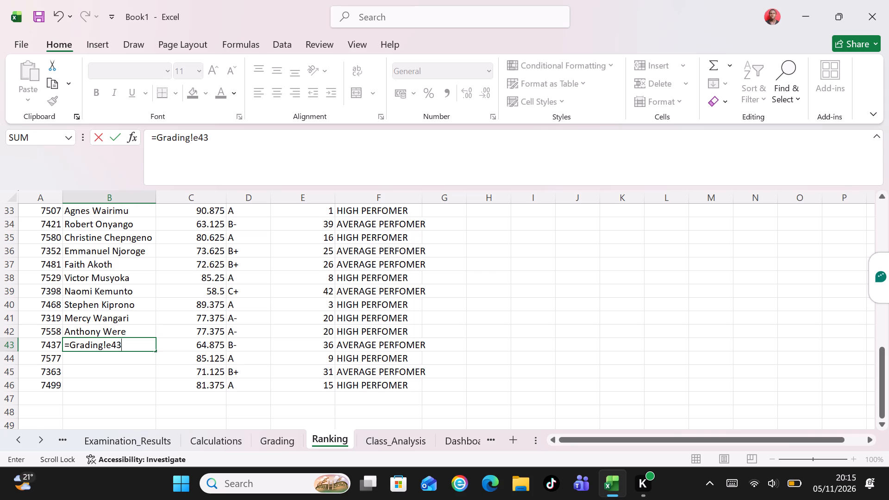
key(Return)
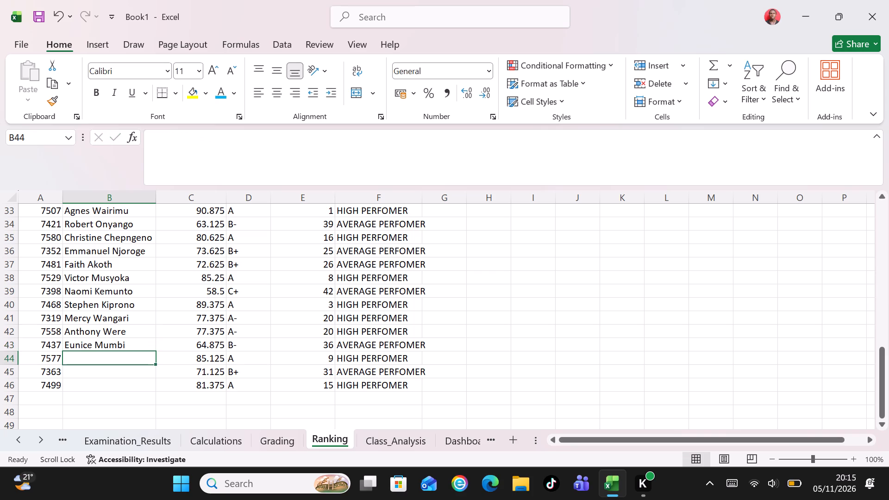
Fill the missing student name in cell B44 of the Ranking sheet with the formula =Grading!E44.
key(equal)
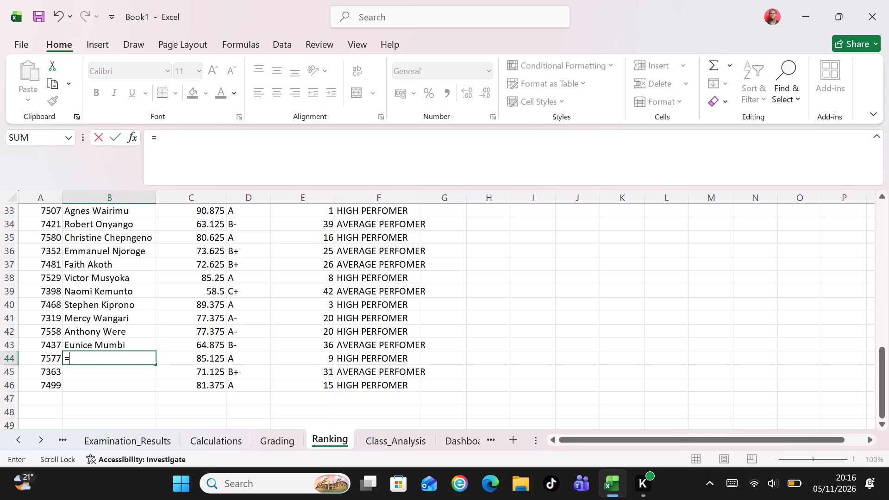
key(shift+g)
text(rading)
key(shift+exclam)
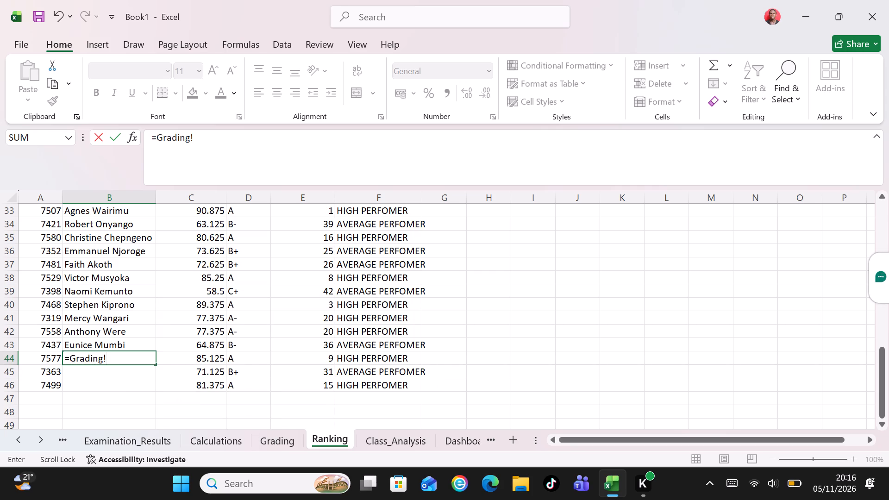
key(e)
text(44)
key(Return)
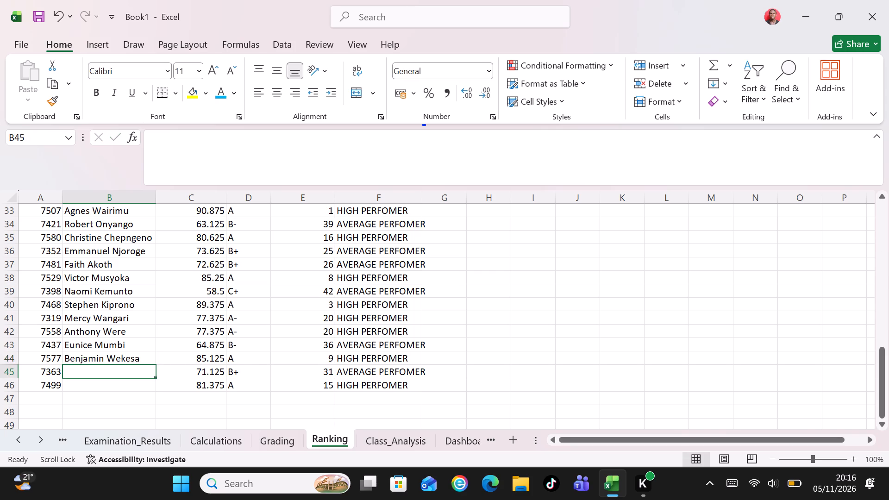
Fill the missing student name in cell B45 of the Ranking sheet with the formula =Grading!E45.
key(equal)
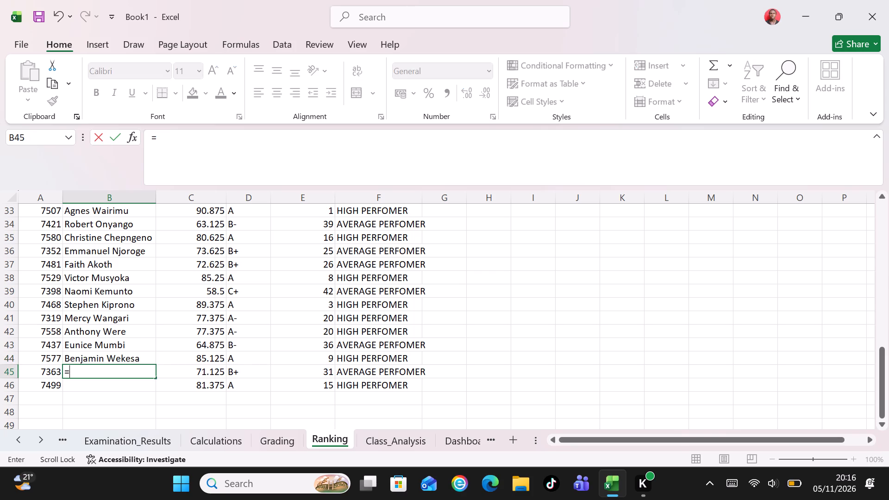
text(Grading)
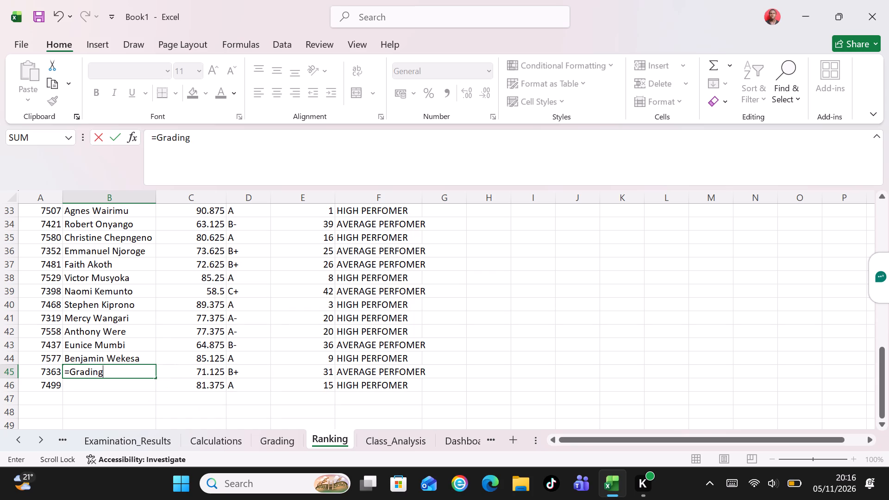
key(shift+exclam)
text(E45)
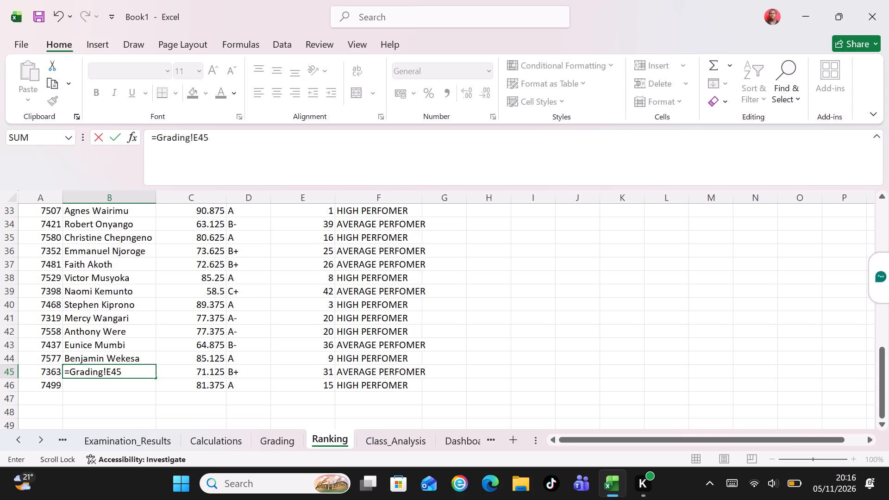
key(Return)
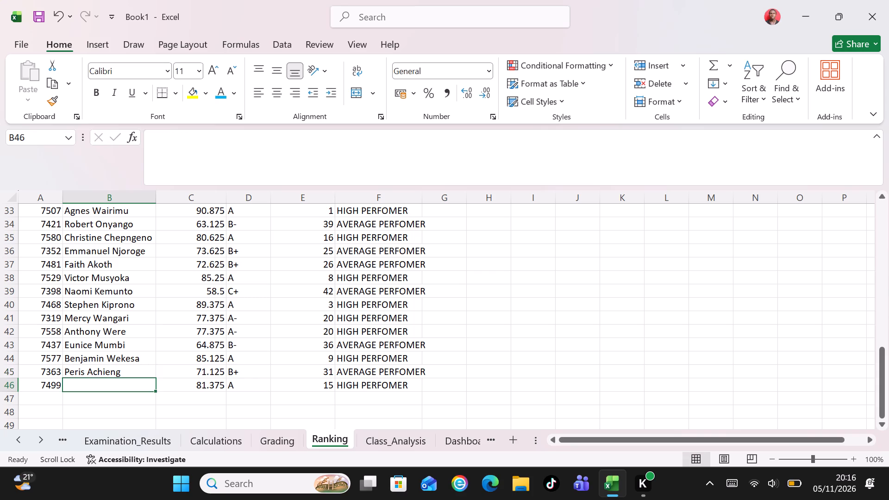
Fill the missing student name in cell B46 of the Ranking sheet with the formula =Grading!E46.
key(equal)
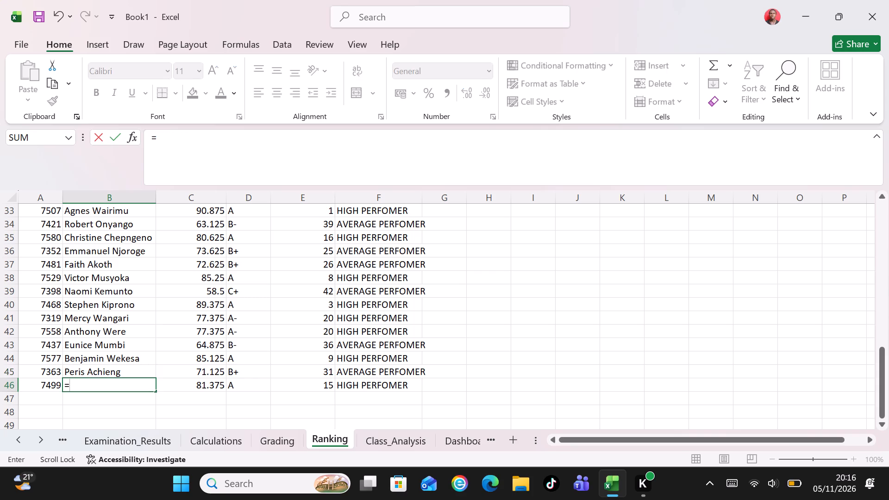
text(Grading)
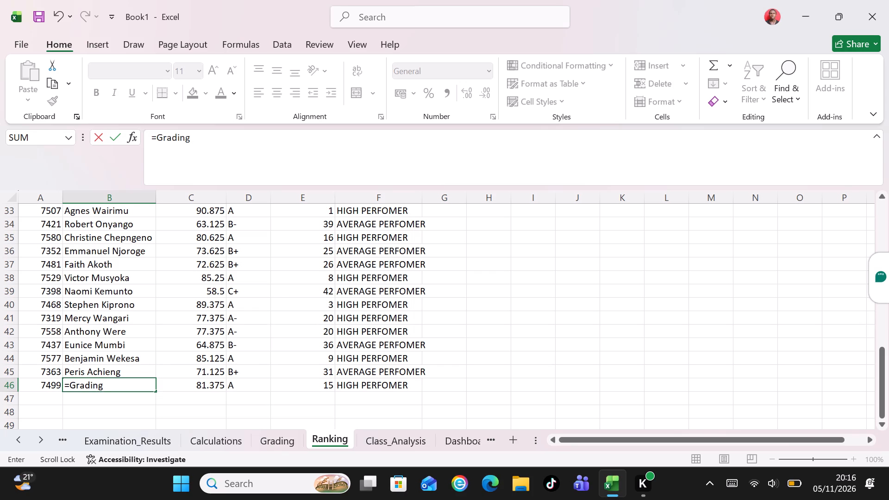
key(shift+exclam)
key(shift+e)
text(46)
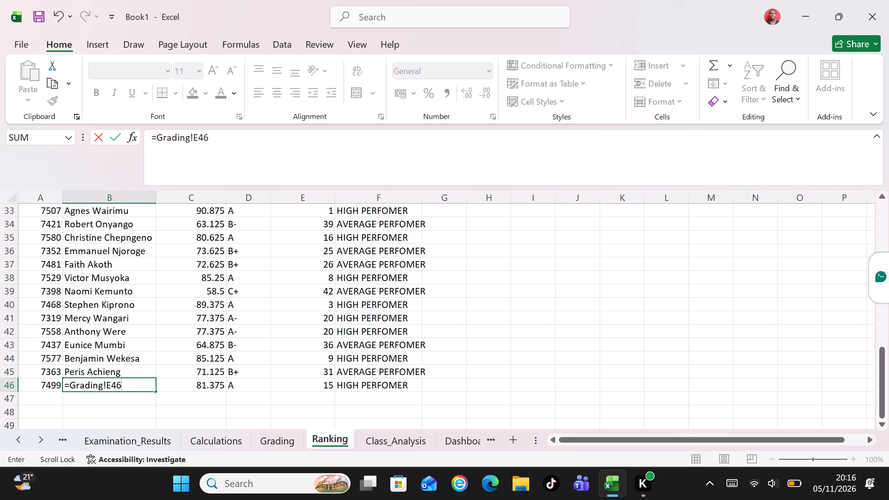
key(Return)
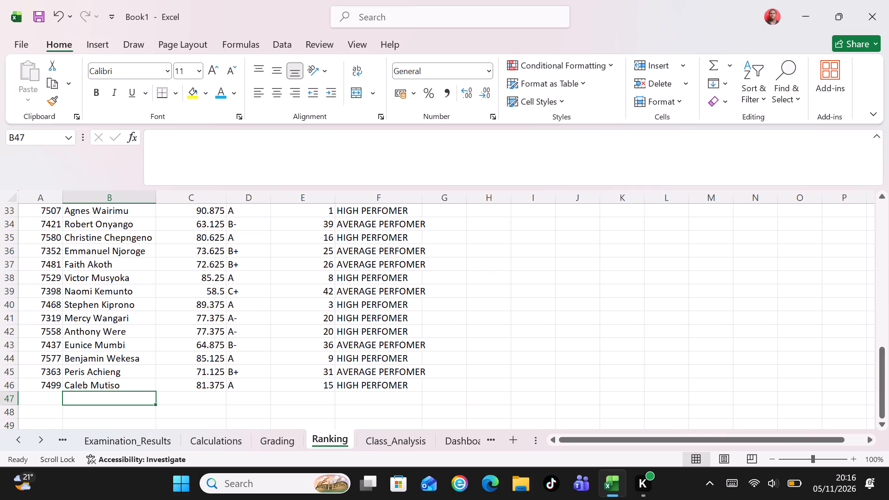
Enter the summary labels Highest Average in B48 and Lowest Average in B49, below the ranking table.
click(98, 411)
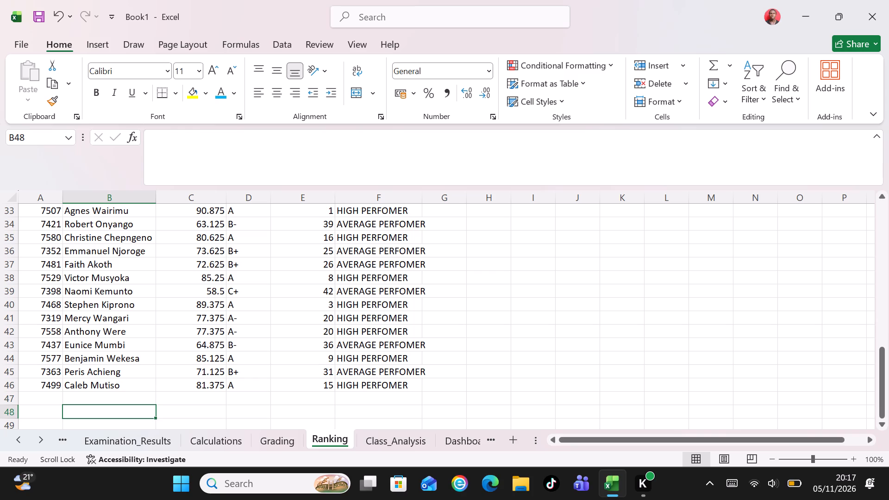
key(h)
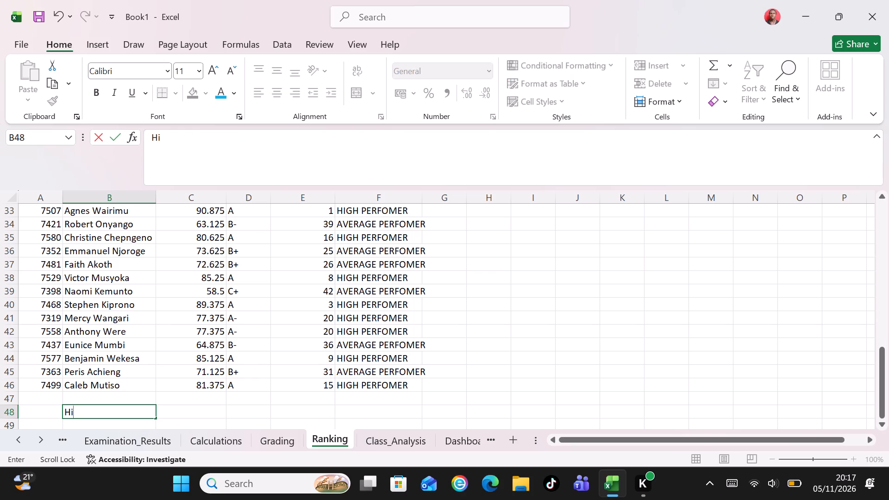
text(ghest)
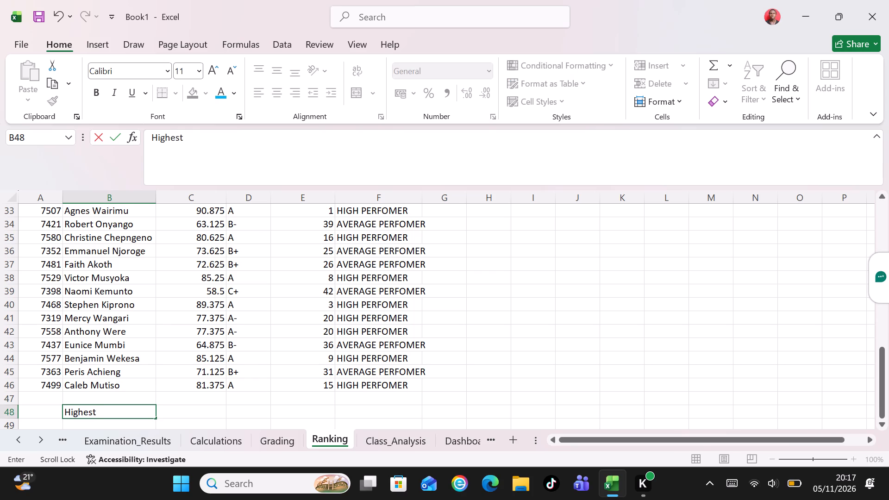
key(space)
key(shift+a)
text(verage)
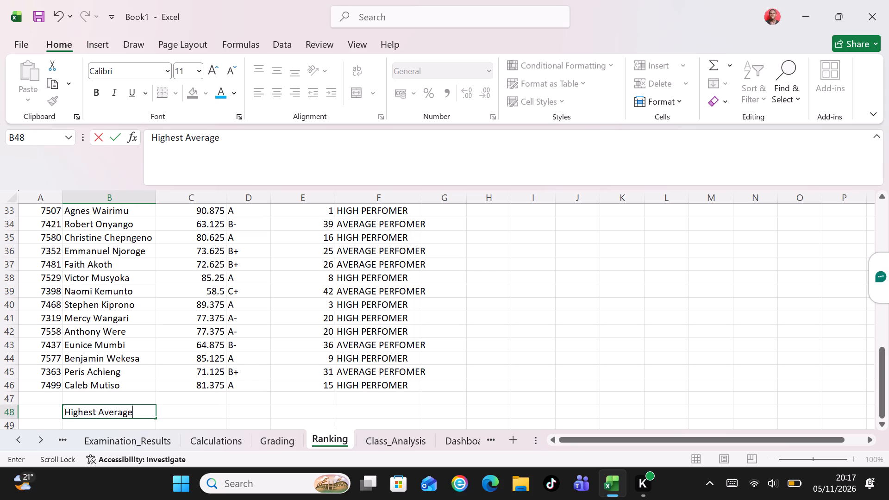
key(Return)
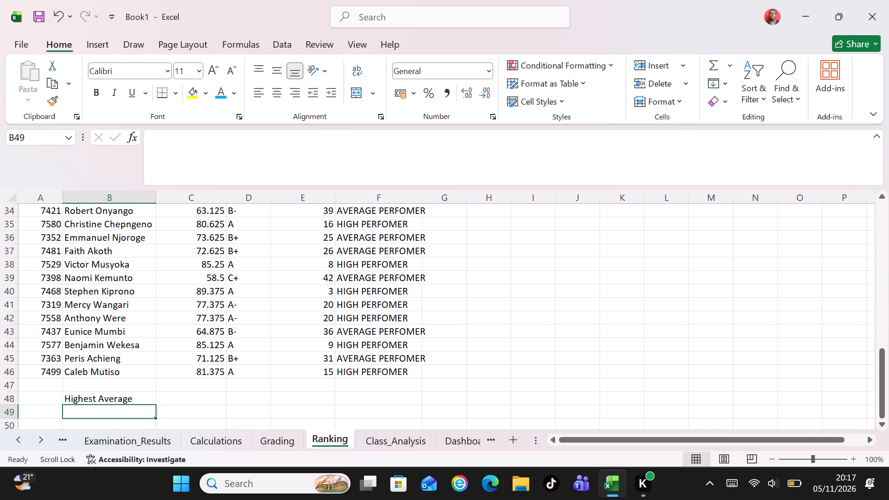
key(shift+l)
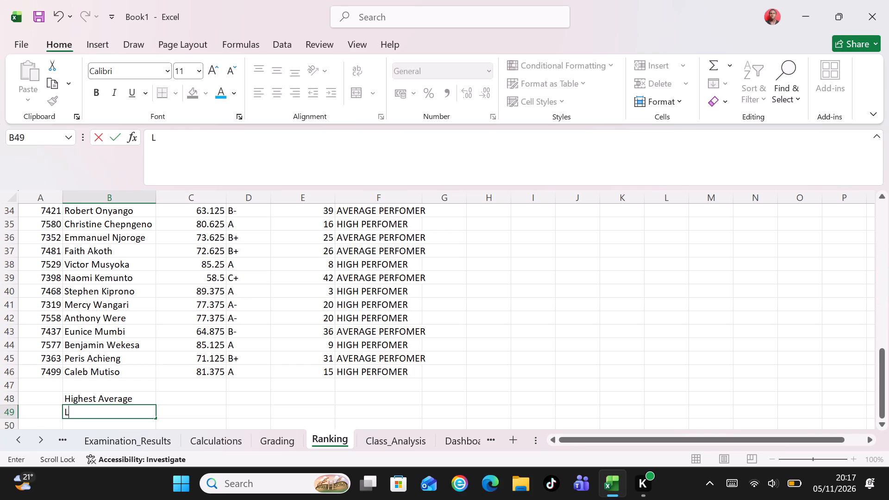
text(owe)
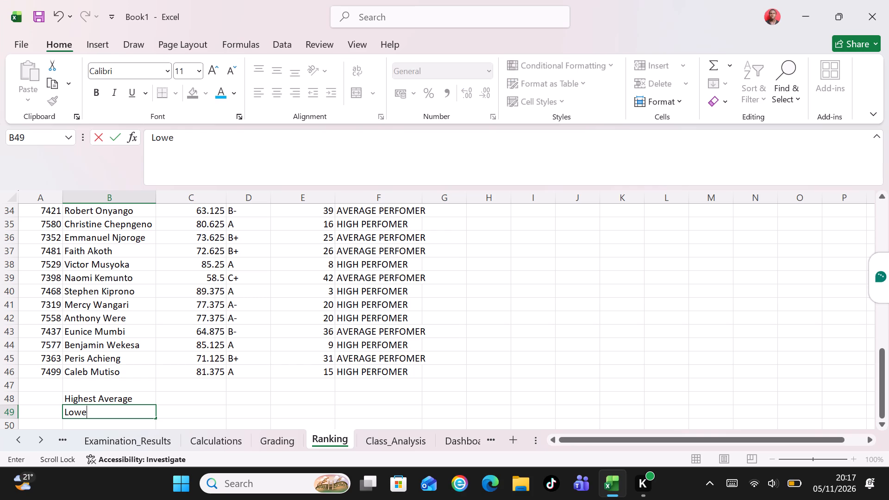
text(st)
key(space)
text(Average)
key(Return)
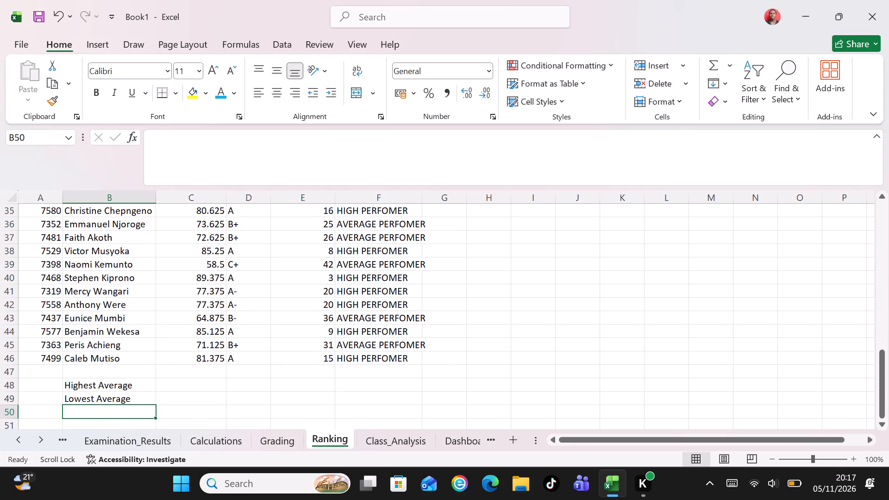
Add the summary labels Class Average in B50 and Top Student in B51 of the Ranking sheet.
text(Class Average)
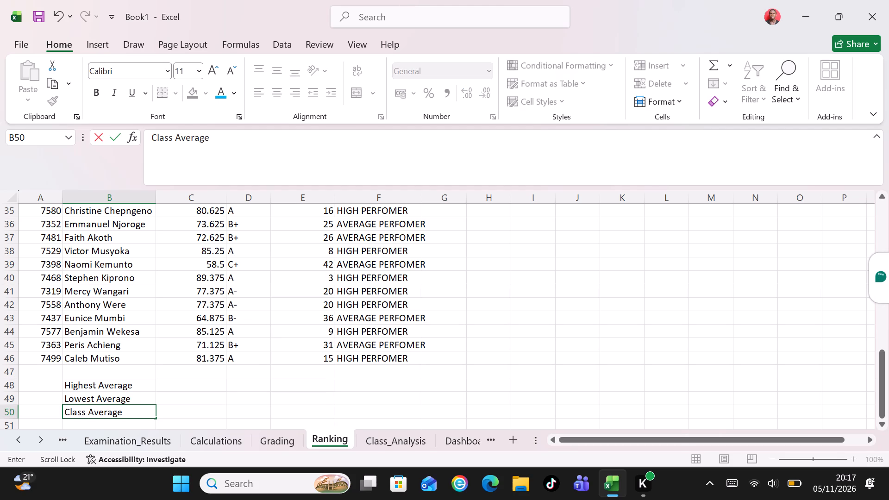
key(Return)
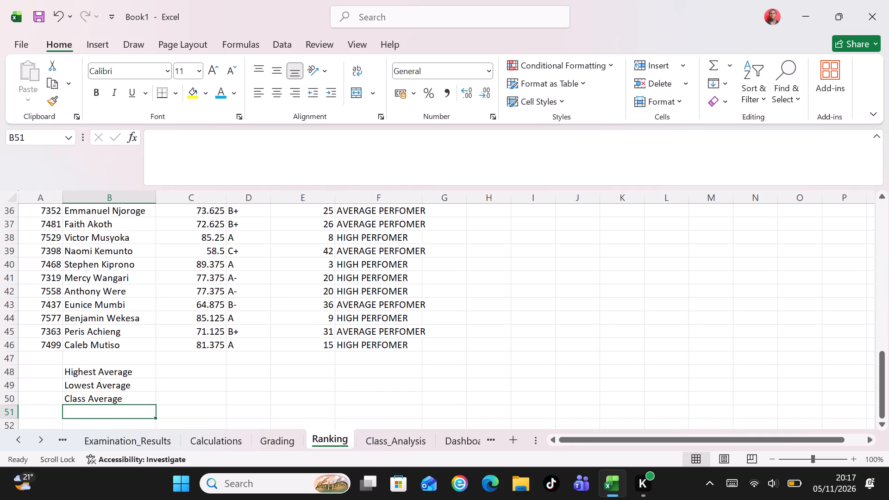
key(shift+t)
text(op)
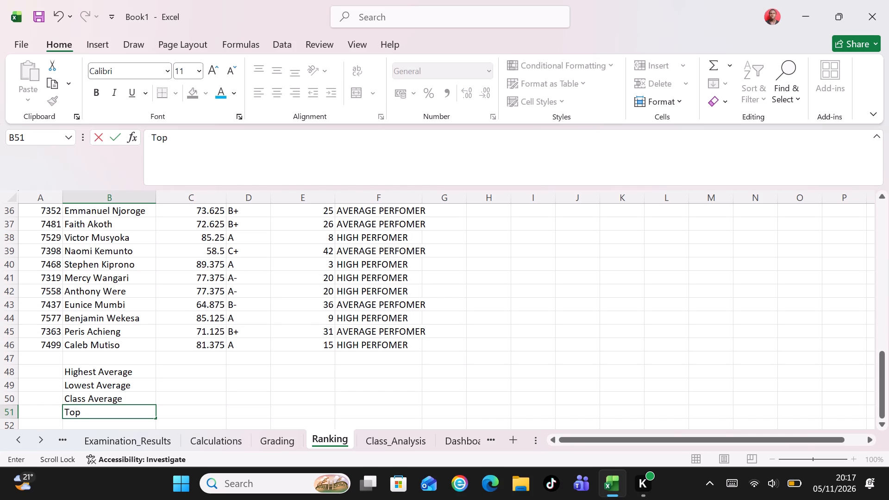
key(space)
text(Student)
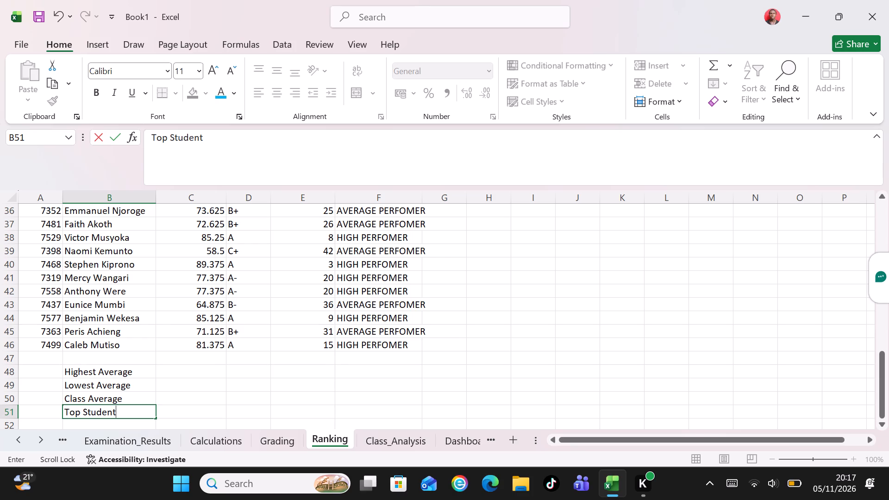
key(Return)
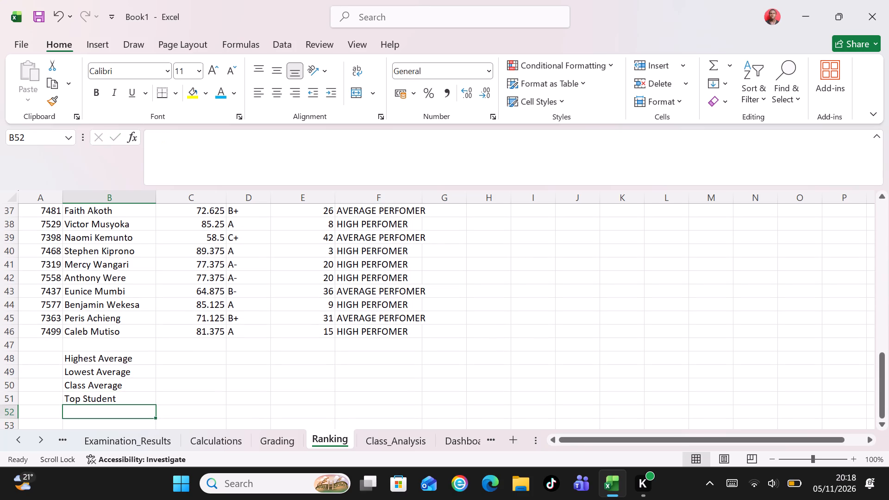
Select cell C48 beside the Highest Average label on the Ranking sheet.
click(169, 359)
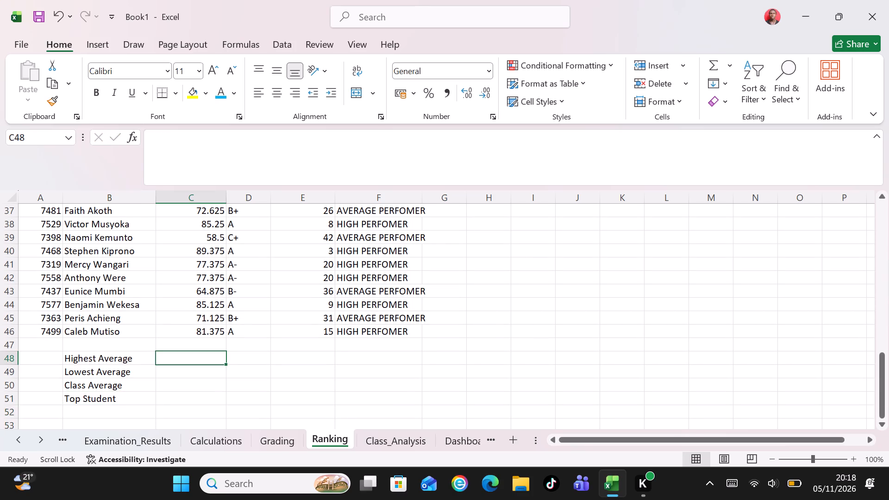